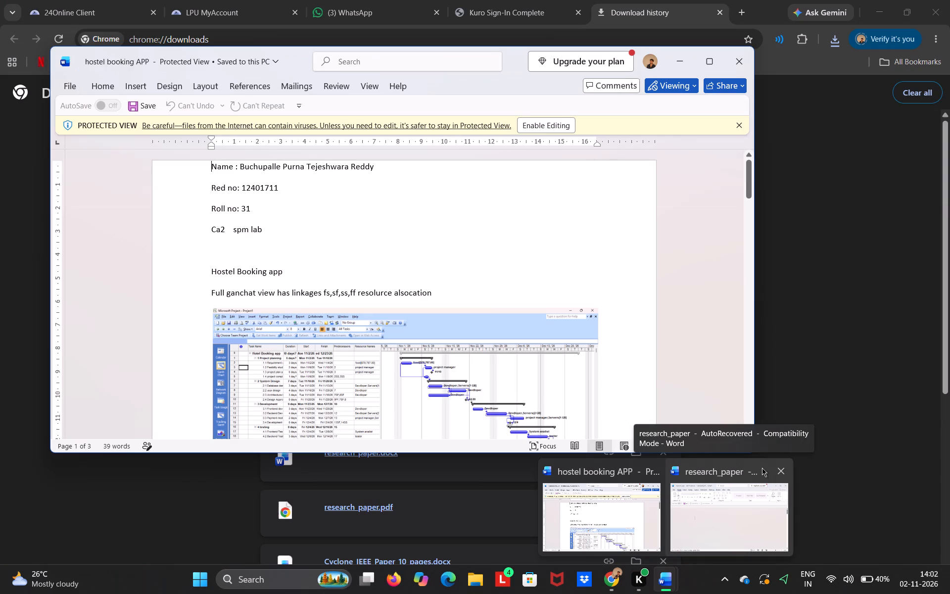
Close the research_paper document without saving its changes.
click(777, 468)
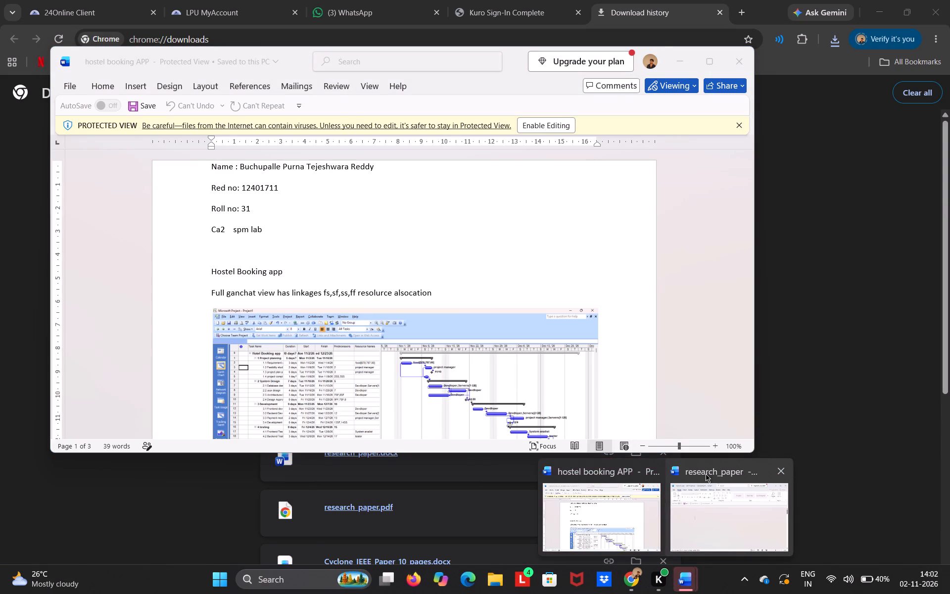
click(589, 514)
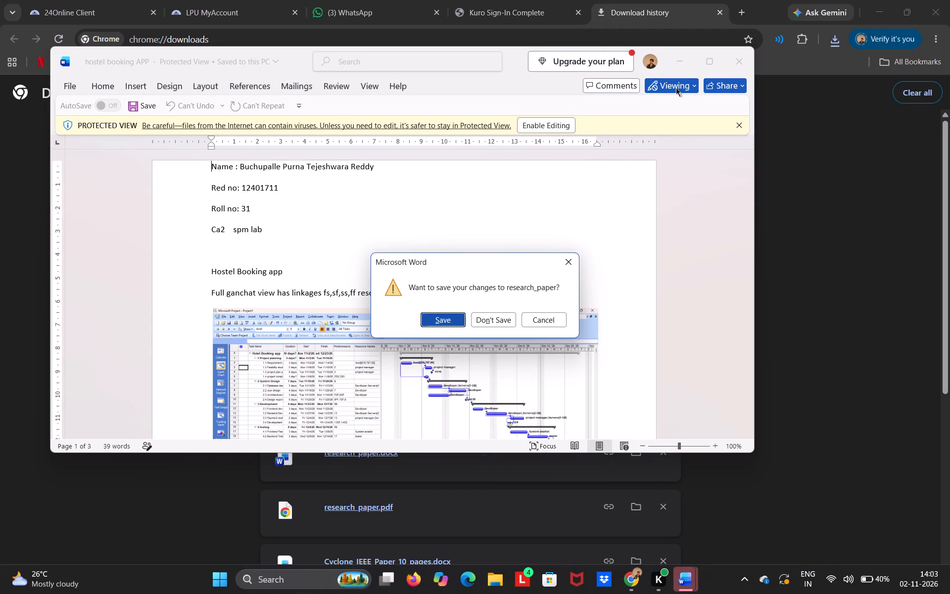
click(484, 317)
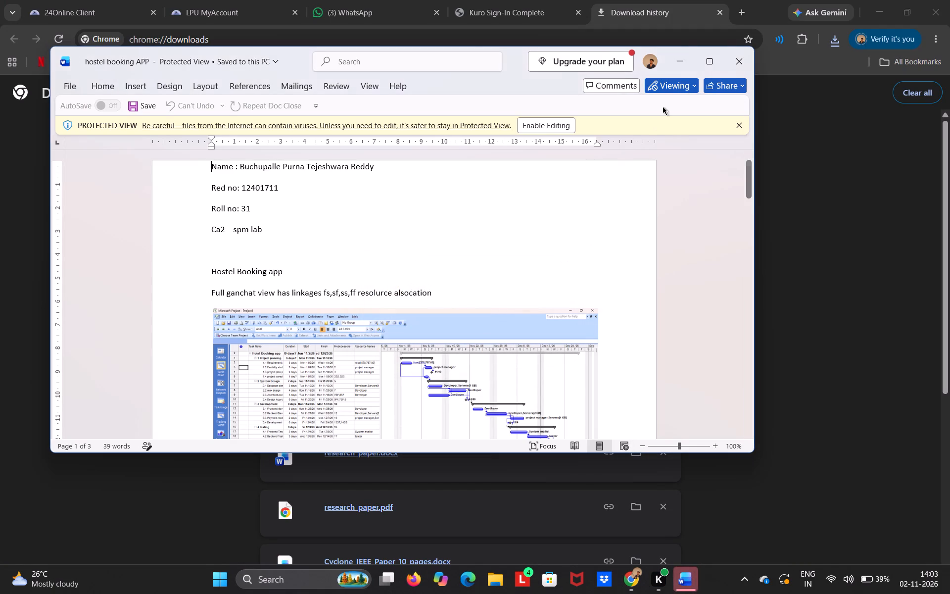
Maximize the hostel booking APP document window.
click(710, 69)
scroll(436, 255, up, 2)
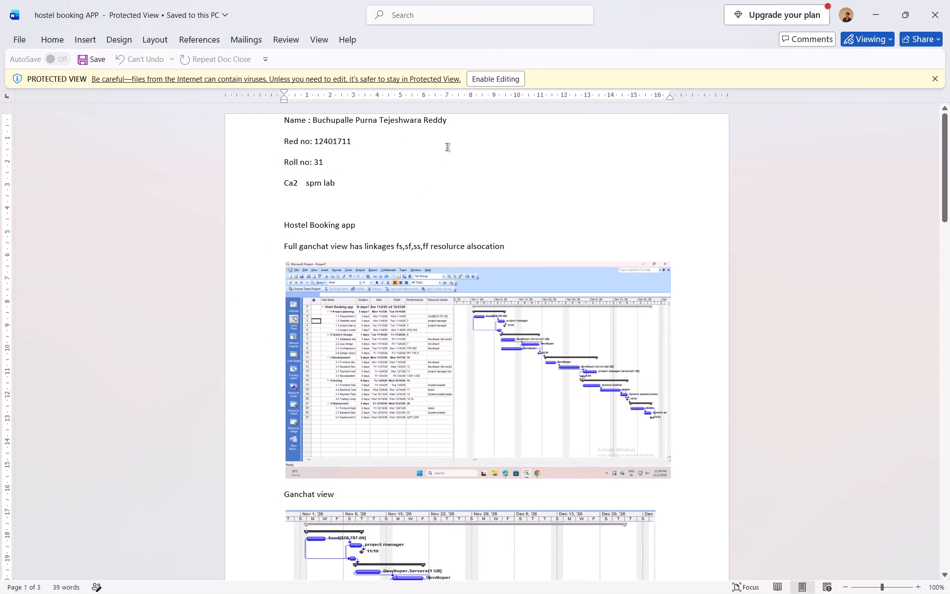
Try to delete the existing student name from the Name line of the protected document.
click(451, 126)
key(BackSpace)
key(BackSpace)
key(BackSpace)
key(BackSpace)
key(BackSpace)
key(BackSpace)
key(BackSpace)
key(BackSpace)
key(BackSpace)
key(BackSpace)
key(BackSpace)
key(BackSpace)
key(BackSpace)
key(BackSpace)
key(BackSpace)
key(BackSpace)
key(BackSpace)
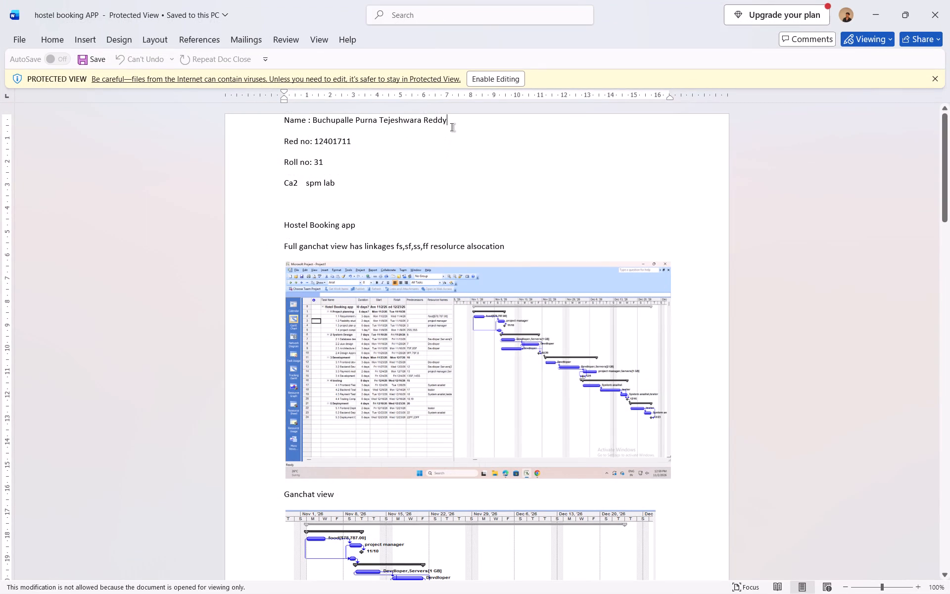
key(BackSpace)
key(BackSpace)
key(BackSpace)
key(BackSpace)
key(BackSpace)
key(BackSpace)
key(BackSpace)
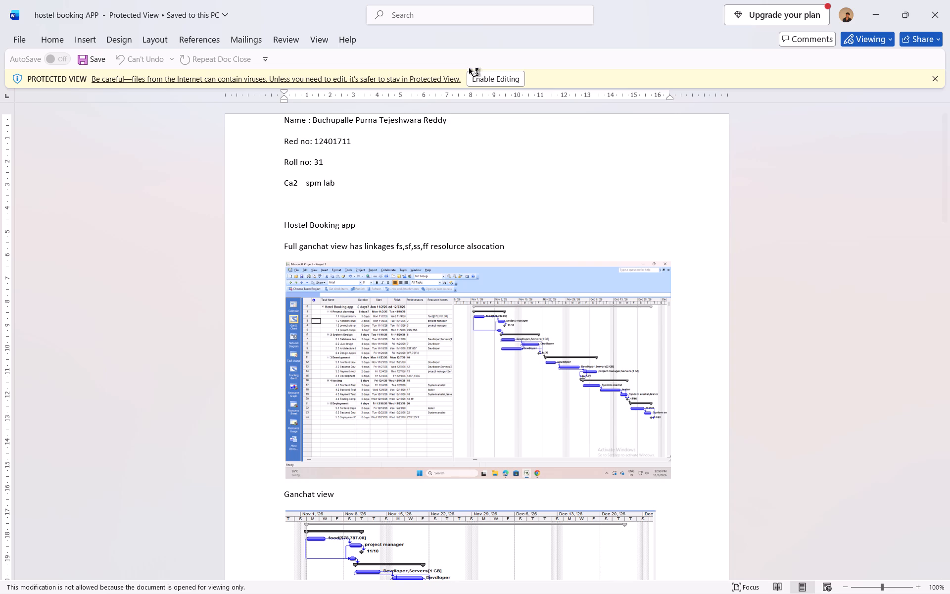
Enable editing for the hostel booking APP document.
click(478, 76)
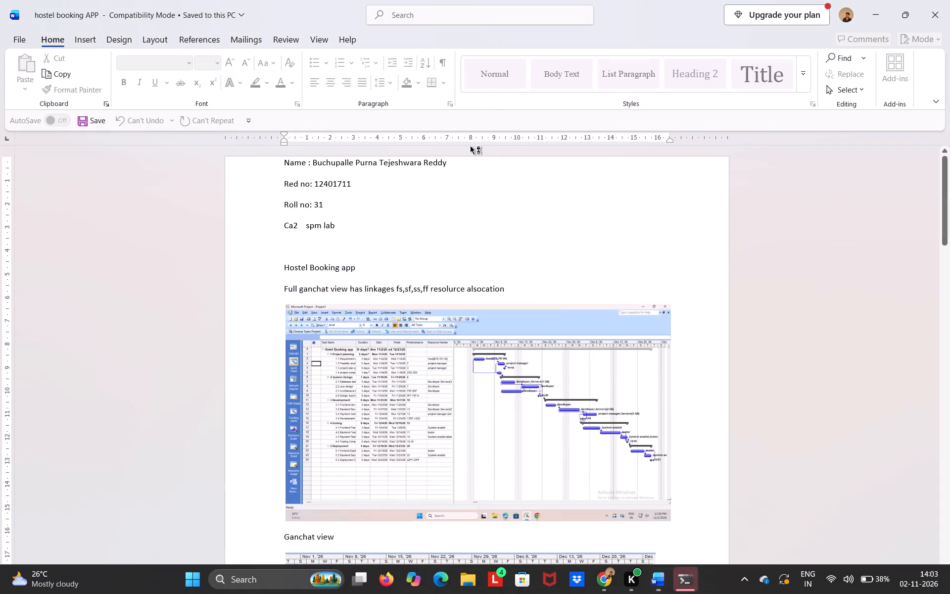
Replace the existing name on the Name line with the new student's full name.
click(462, 163)
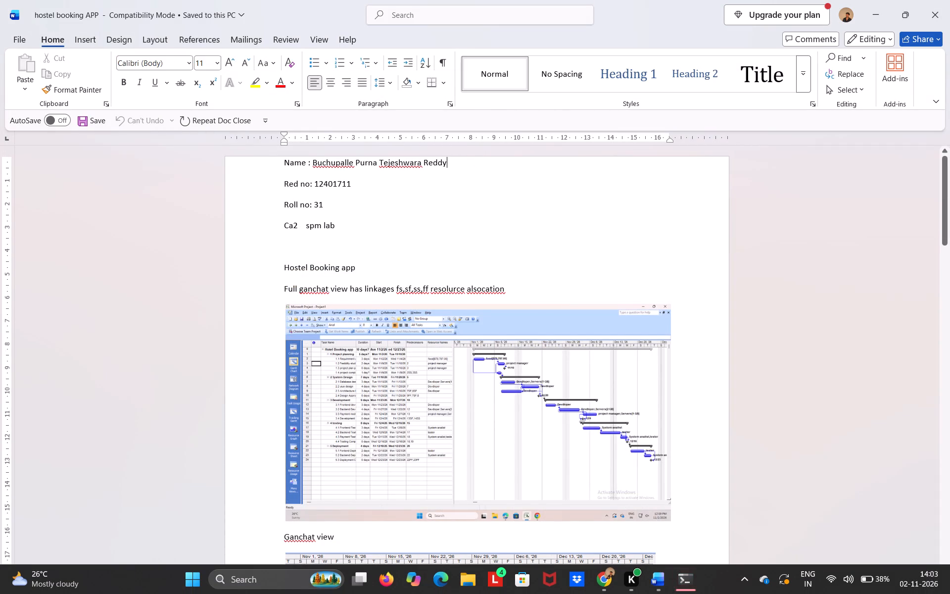
key(BackSpace)
key(BackSpace)
key(BackSpace)
key(BackSpace)
key(BackSpace)
key(BackSpace)
key(BackSpace)
key(BackSpace)
key(BackSpace)
key(BackSpace)
key(BackSpace)
key(BackSpace)
key(BackSpace)
key(BackSpace)
key(BackSpace)
key(BackSpace)
key(BackSpace)
key(BackSpace)
key(BackSpace)
key(BackSpace)
key(BackSpace)
key(BackSpace)
key(BackSpace)
key(BackSpace)
key(BackSpace)
key(BackSpace)
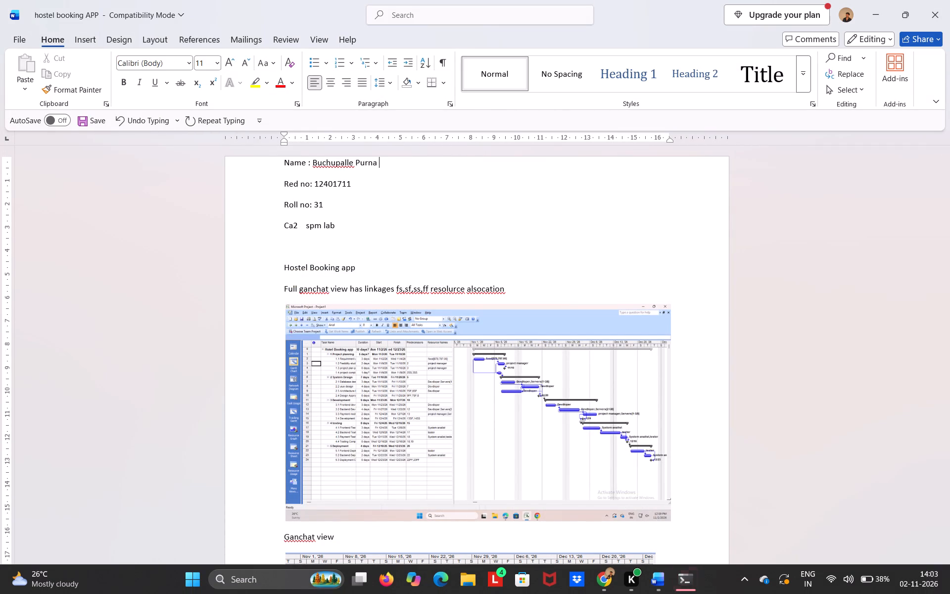
key(BackSpace)
key(BackSpace)
key(BackSpace)
key(BackSpace)
key(BackSpace)
key(BackSpace)
key(BackSpace)
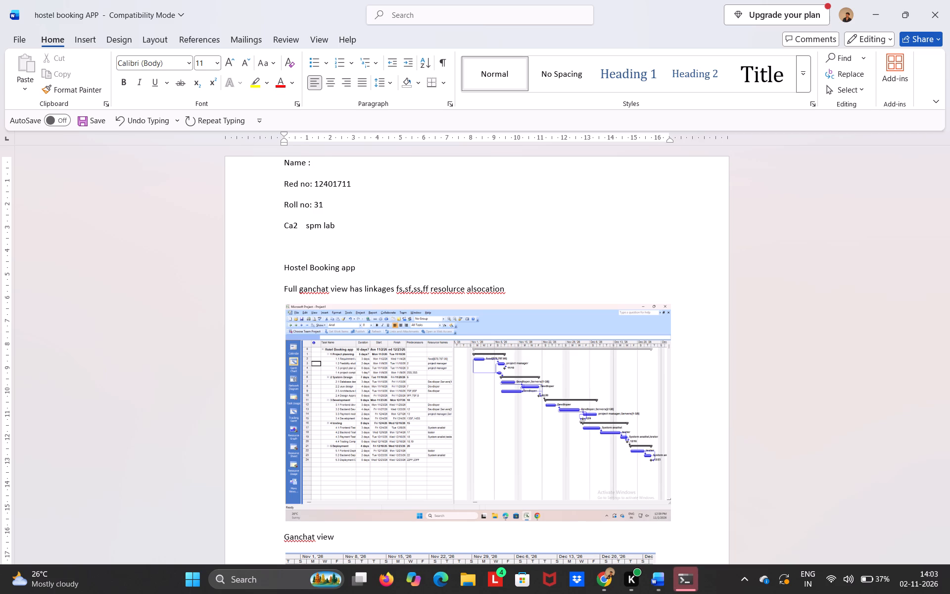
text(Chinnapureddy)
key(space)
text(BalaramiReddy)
Replace the number on the Red no line with the new student's registration number.
click(361, 187)
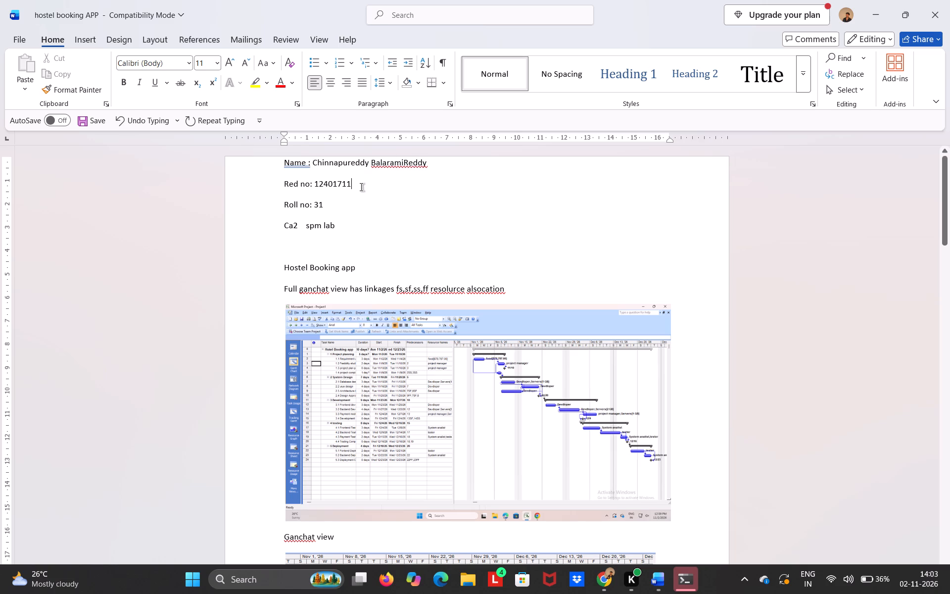
key(BackSpace)
key(BackSpace)
key(BackSpace)
key(BackSpace)
key(BackSpace)
key(BackSpace)
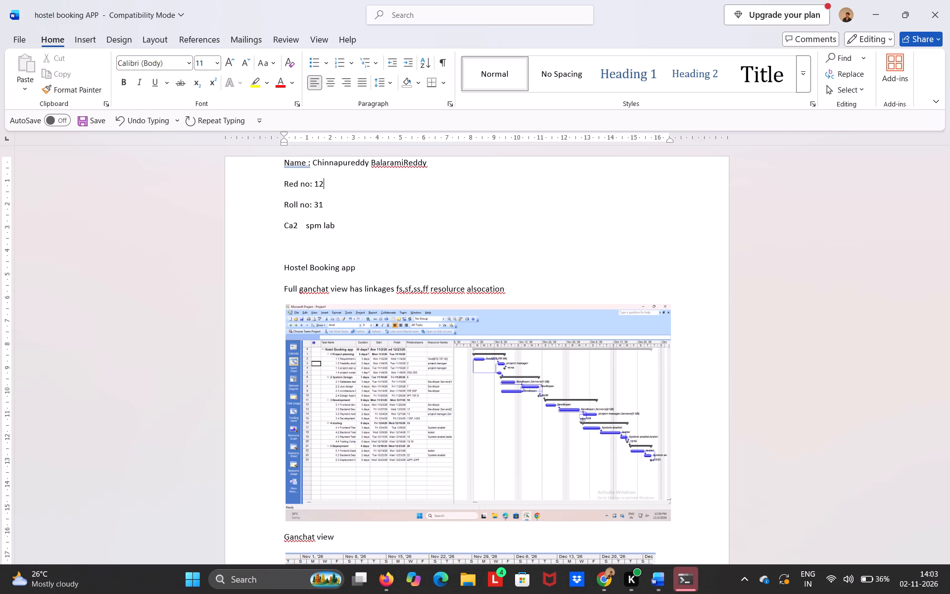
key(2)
key(BackSpace)
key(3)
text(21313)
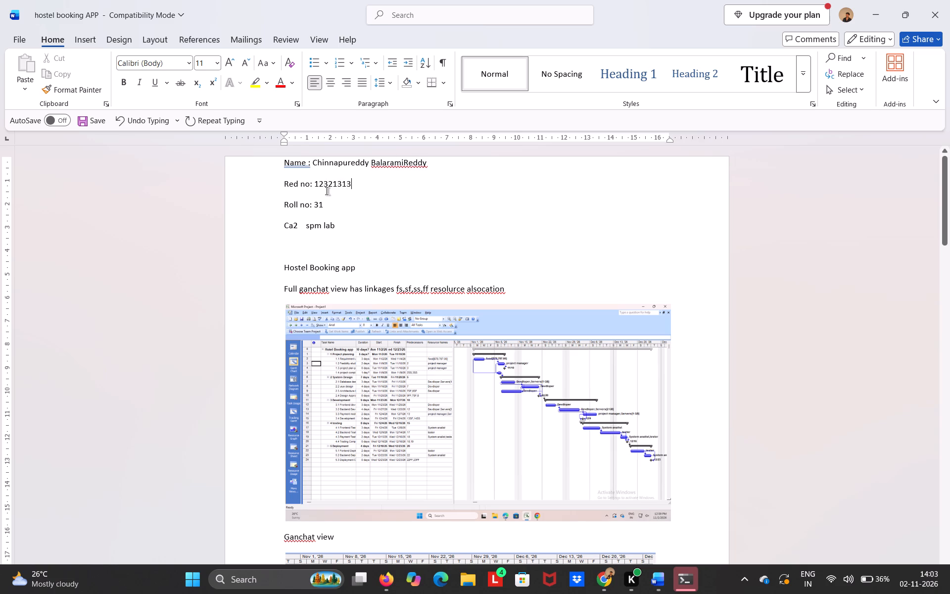
Replace the number on the Roll no line with the new student's roll number.
click(327, 203)
key(BackSpace)
key(BackSpace)
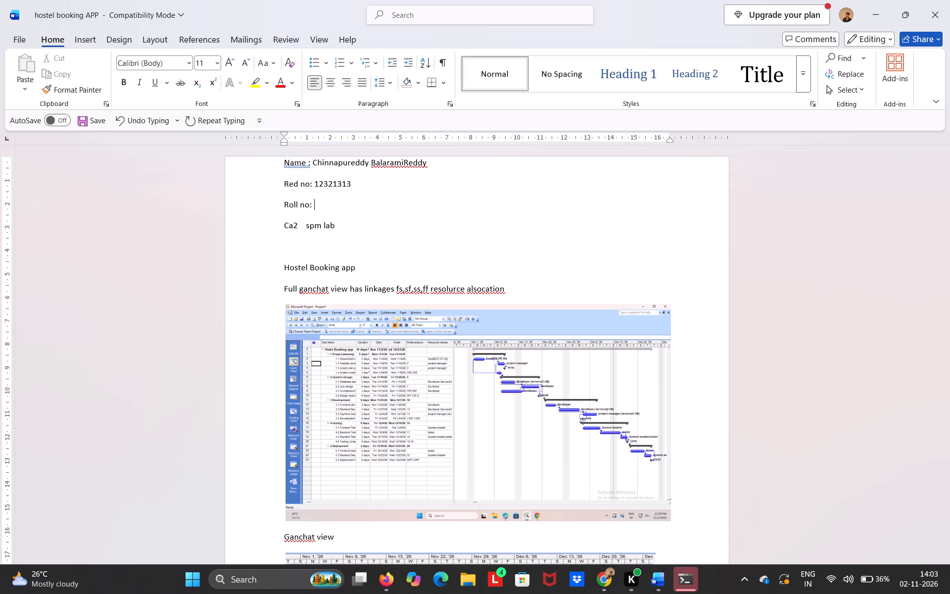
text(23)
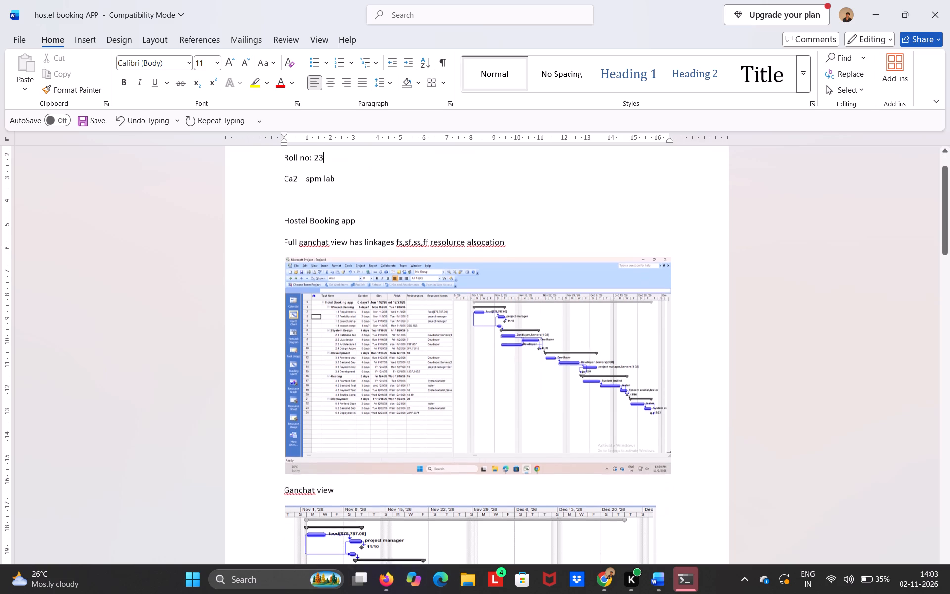
Review the rest of the report, from the Gantt charts and task table through the holiday calendars, resource sheet and network view.
scroll(313, 290, down, 3)
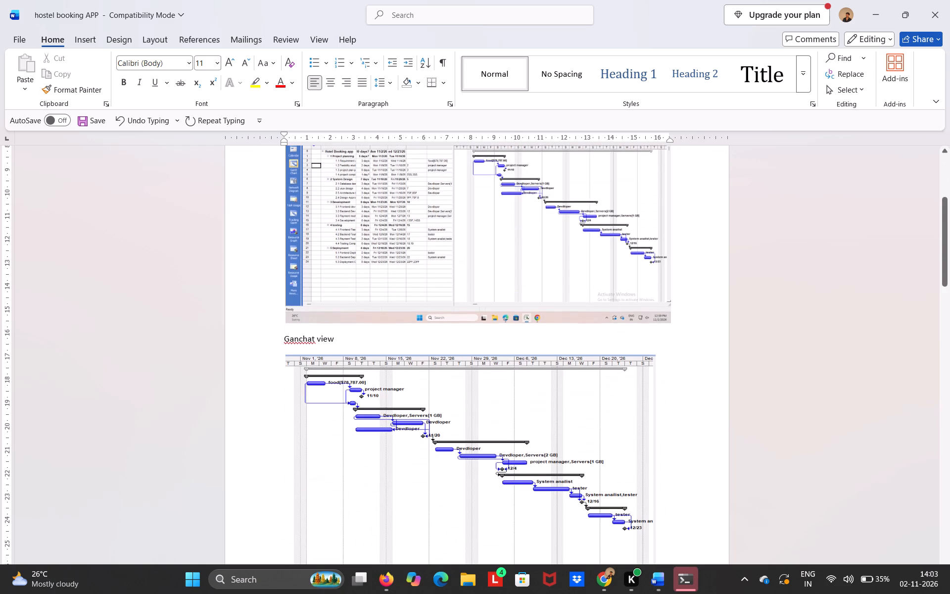
scroll(313, 290, down, 6)
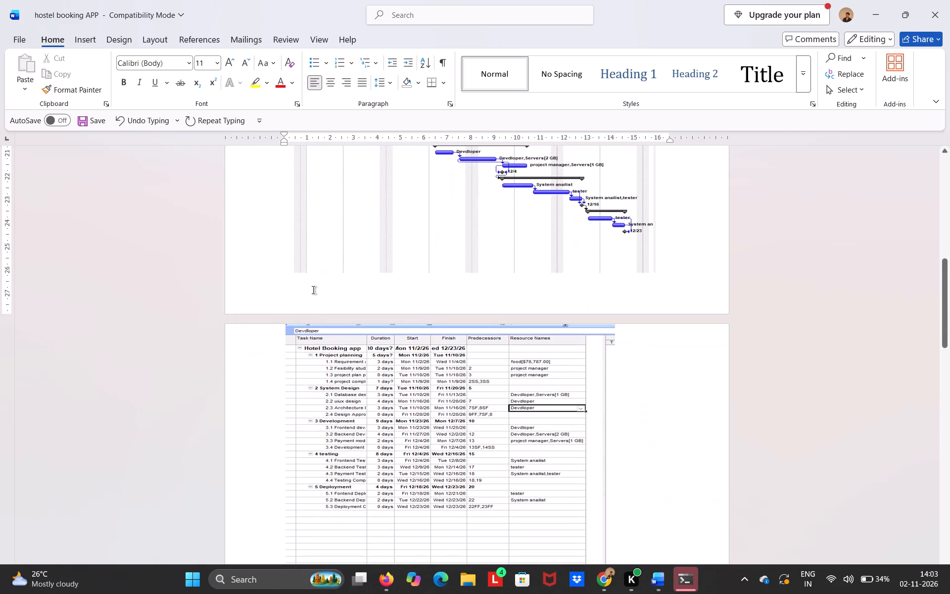
scroll(348, 361, down, 3)
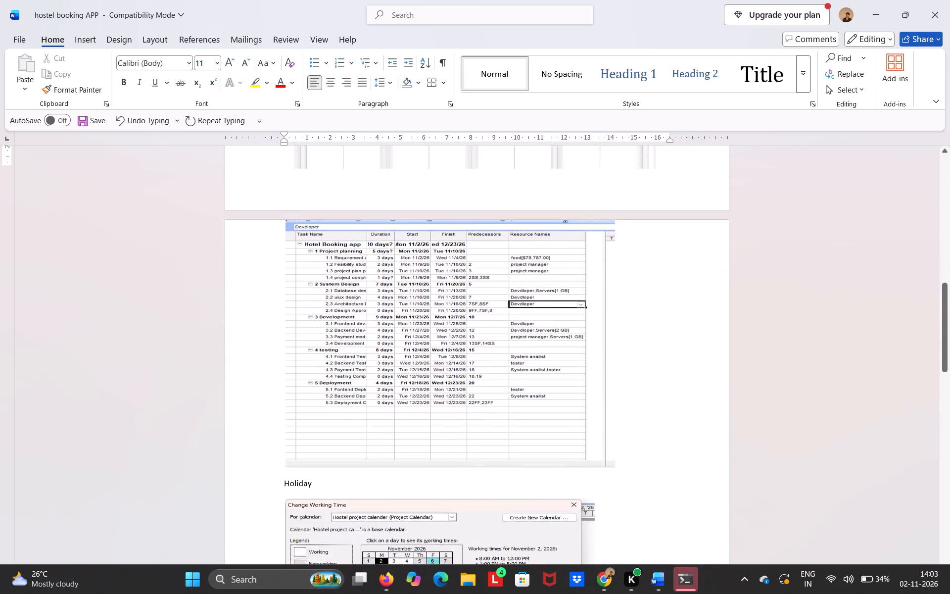
scroll(347, 359, down, 3)
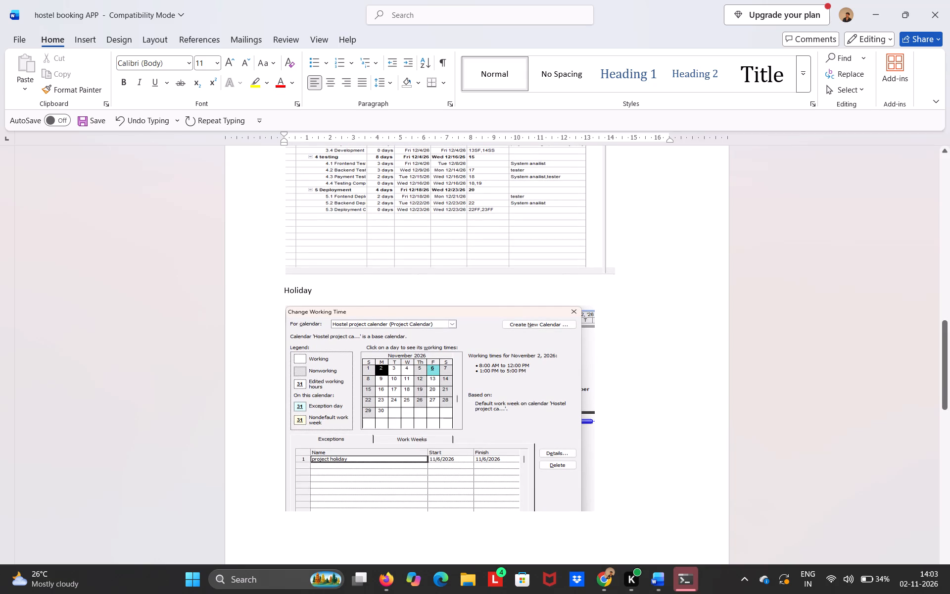
scroll(347, 344, down, 2)
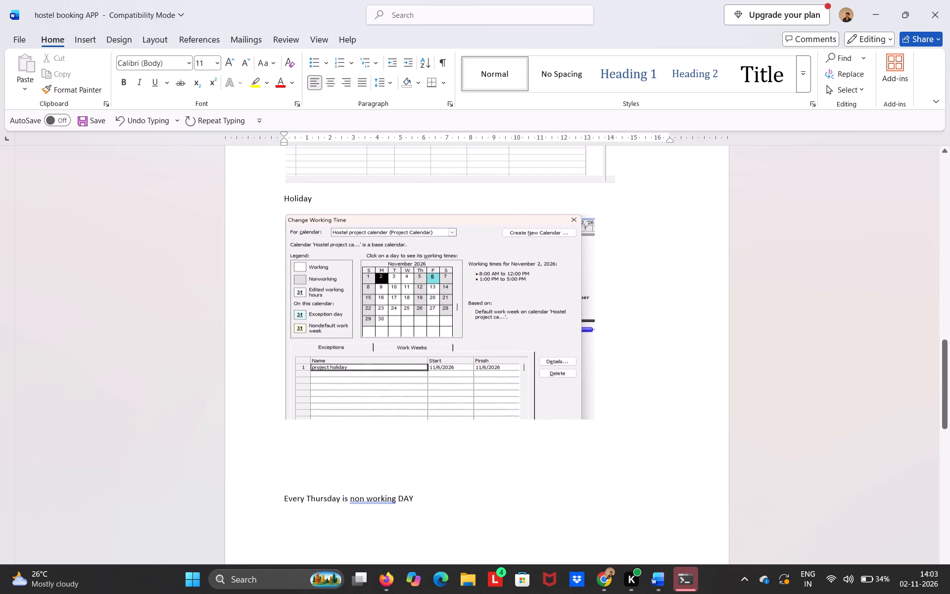
scroll(347, 344, down, 5)
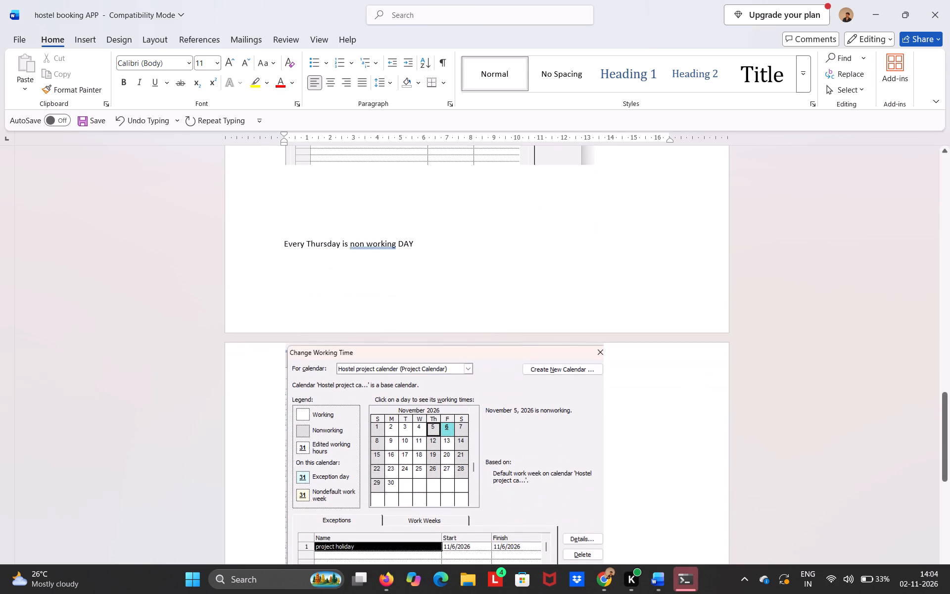
scroll(349, 343, down, 1)
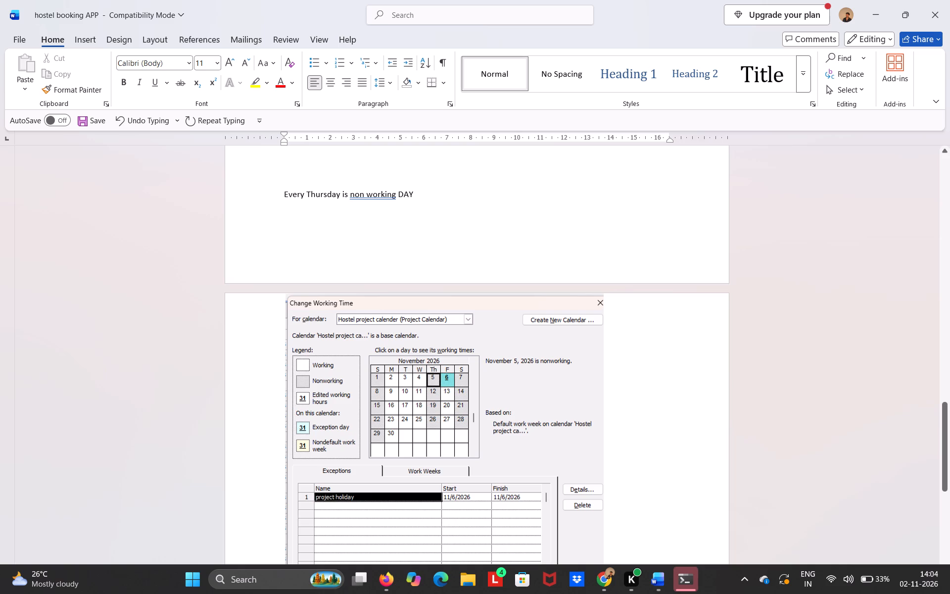
scroll(351, 341, down, 2)
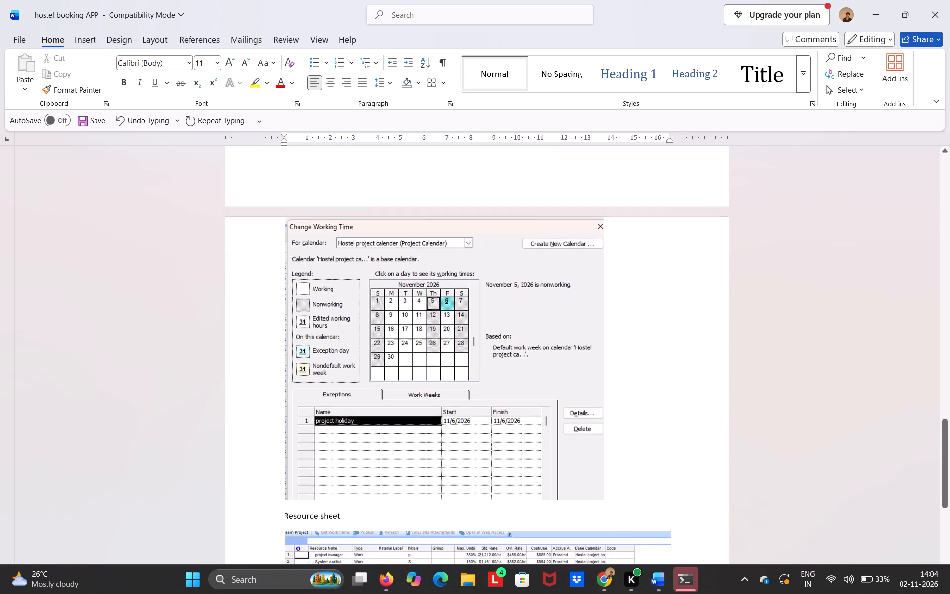
scroll(354, 342, down, 10)
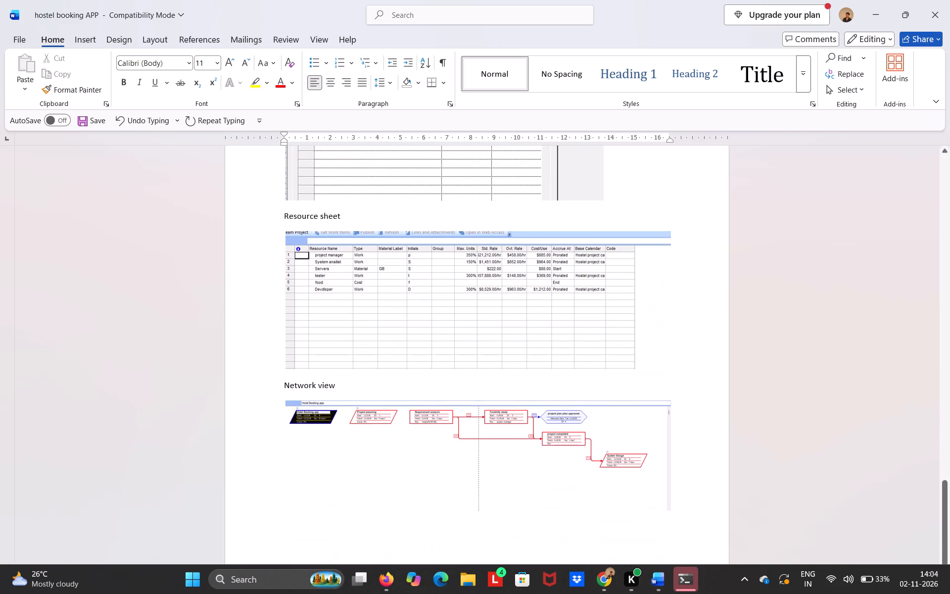
scroll(393, 420, down, 4)
scroll(431, 458, up, 2)
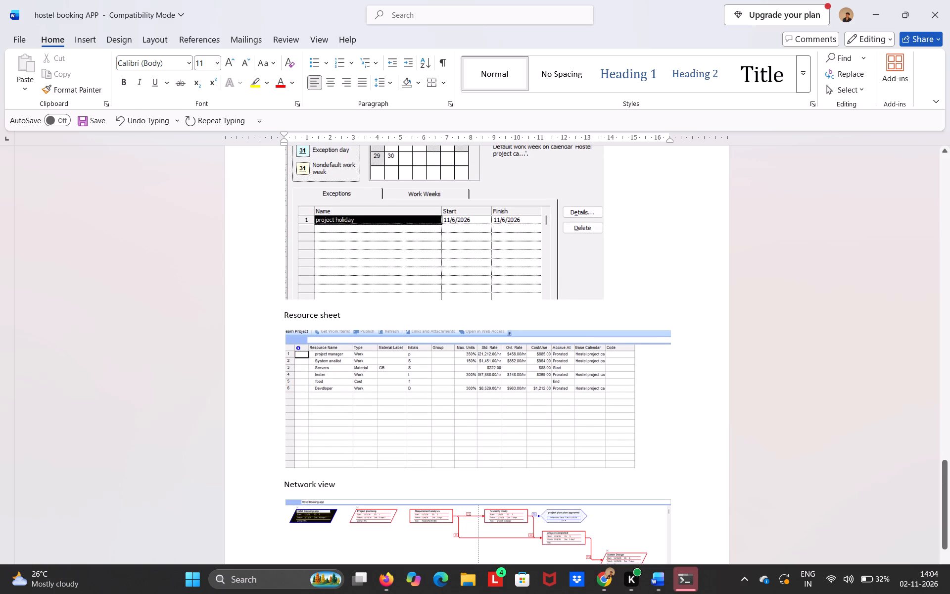
Launch Microsoft Office Project 2007.
click(186, 570)
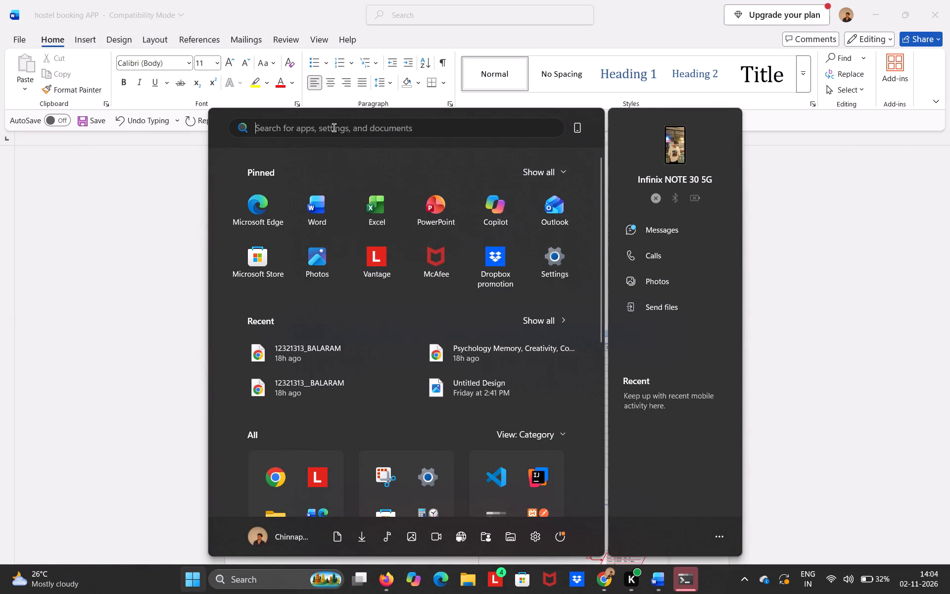
click(334, 128)
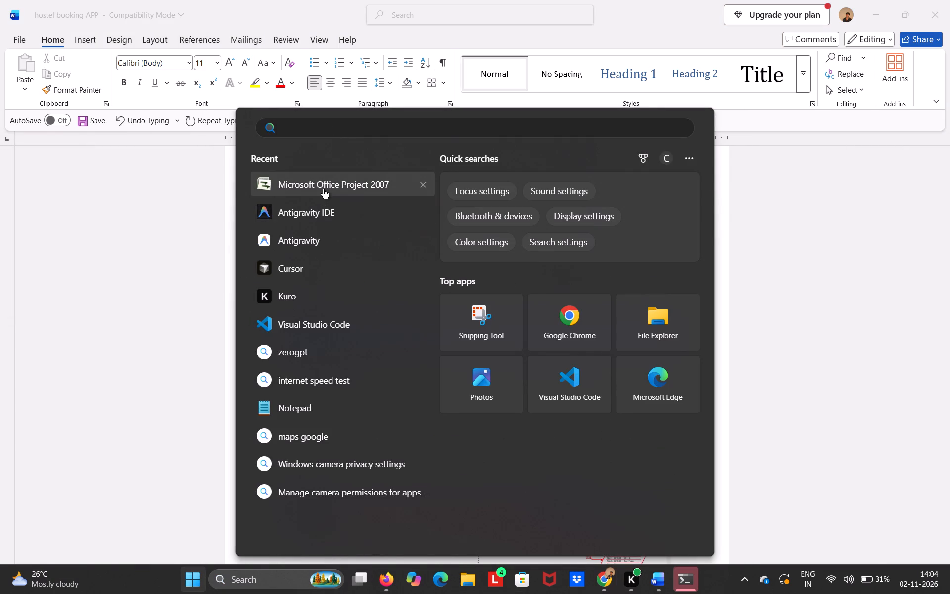
click(323, 189)
Switch to the Chrome browser.
drag(612, 586, 612, 574)
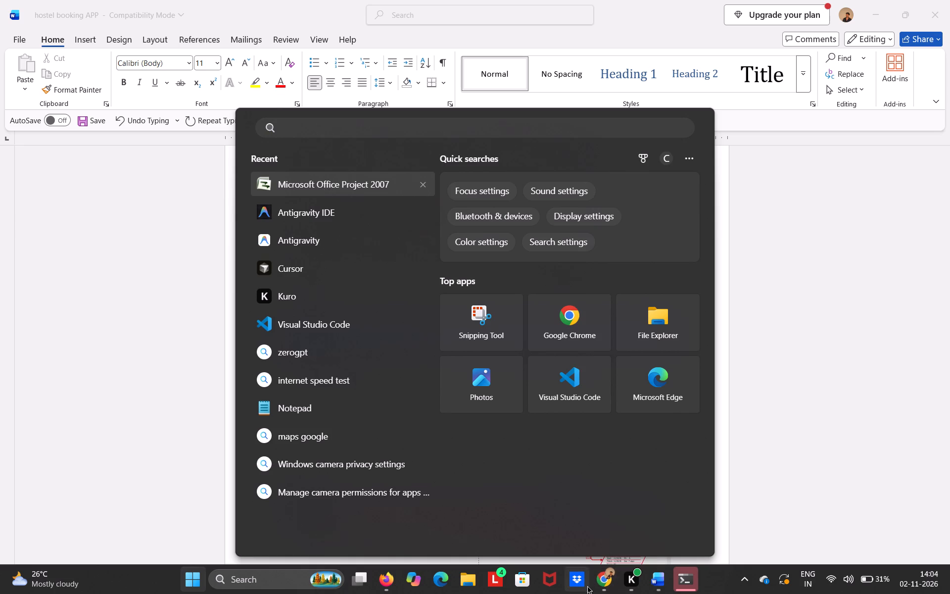
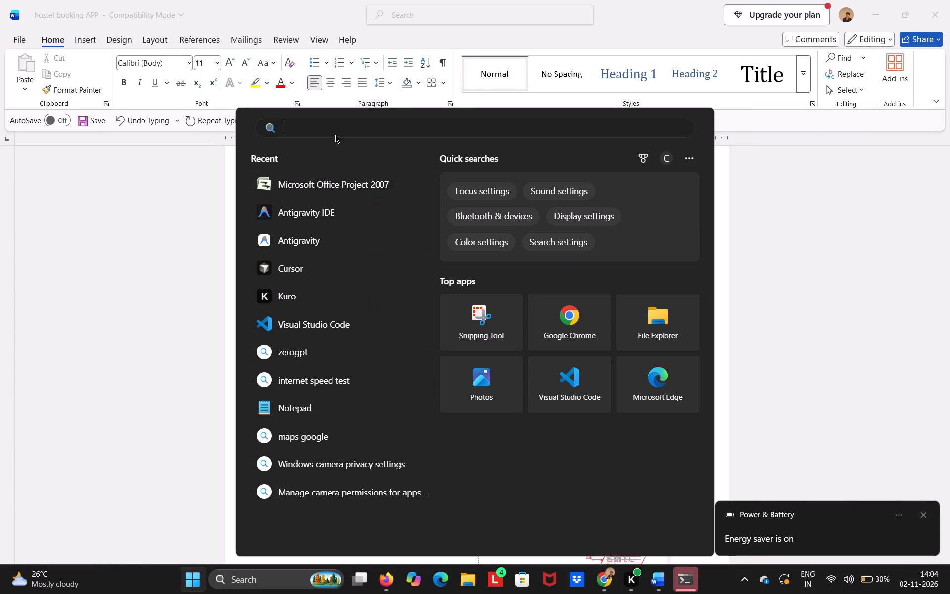
Launch Microsoft Office Project 2007 from the recent apps and dismiss the search window.
double_click(340, 188)
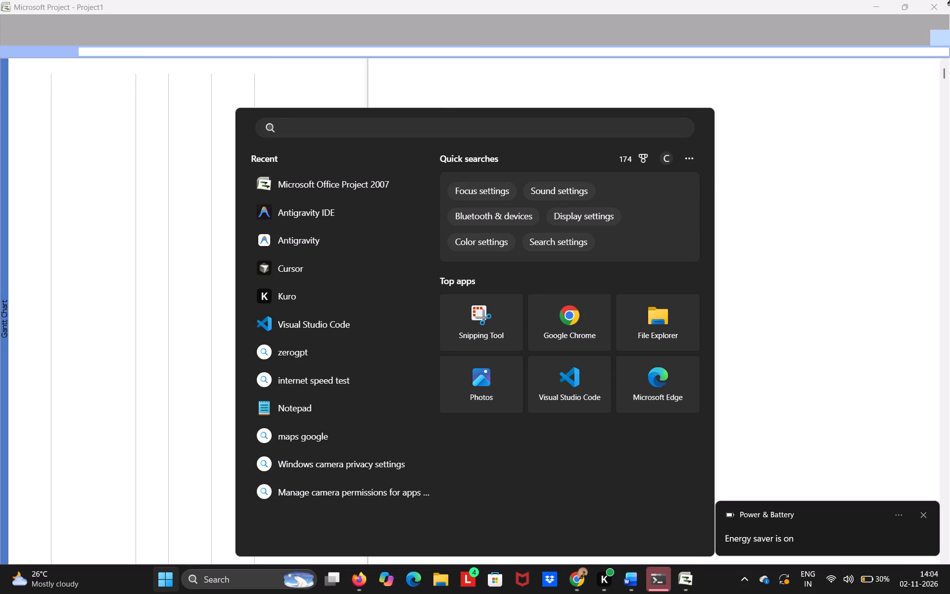
click(719, 96)
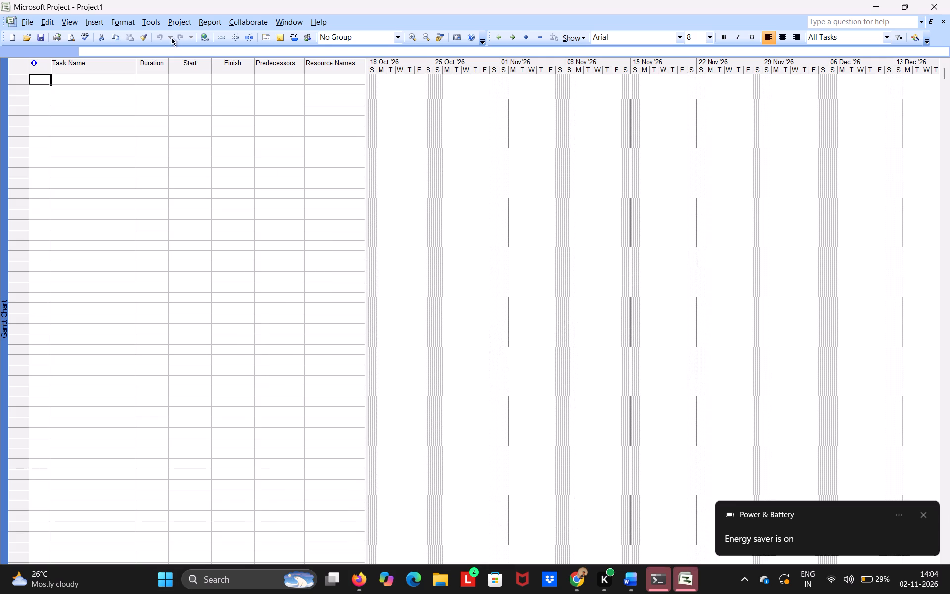
Open the Hotel_Booking_Projecttttt.mpp file from the Downloads folder in Microsoft Project.
click(25, 15)
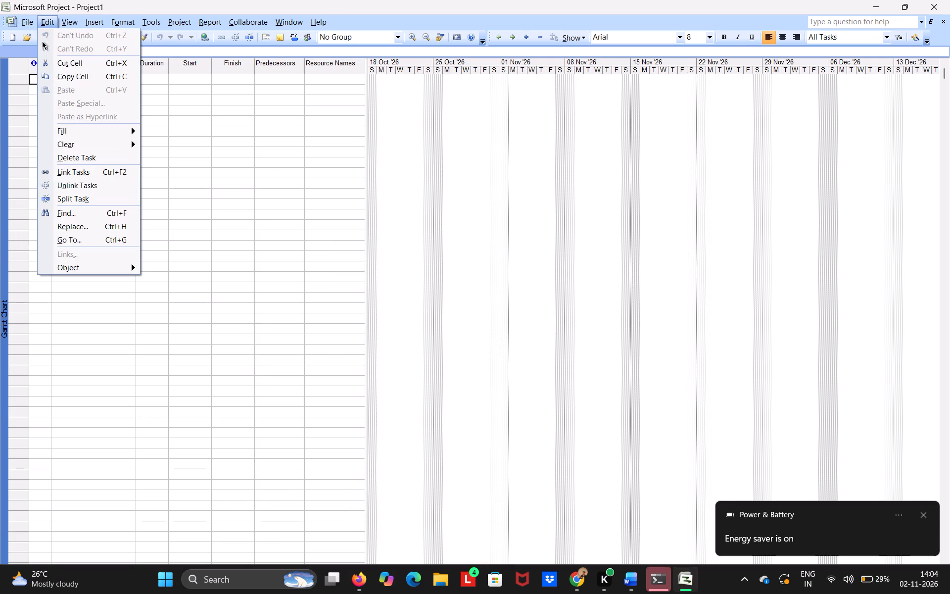
click(45, 50)
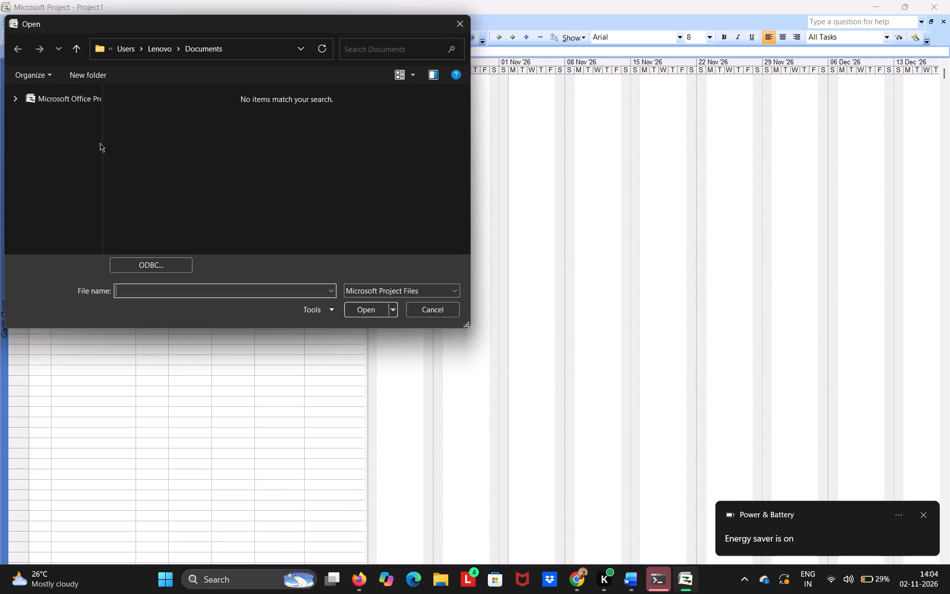
scroll(55, 123, up, 2)
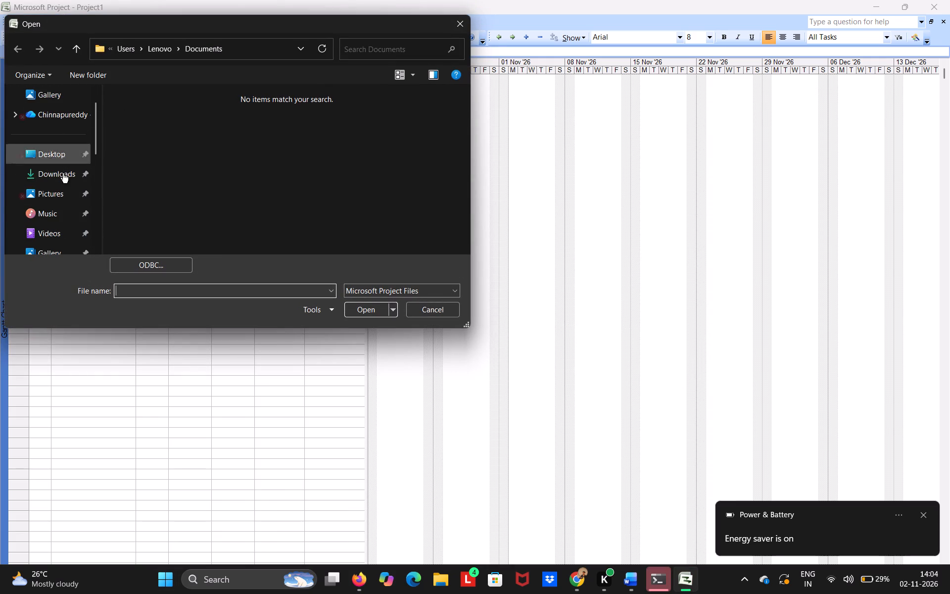
click(65, 179)
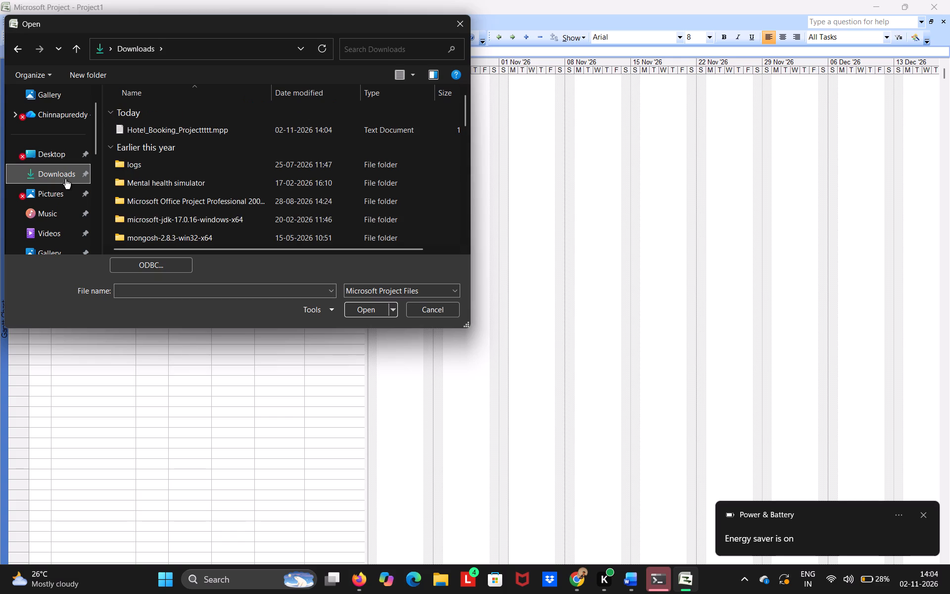
click(167, 137)
click(167, 135)
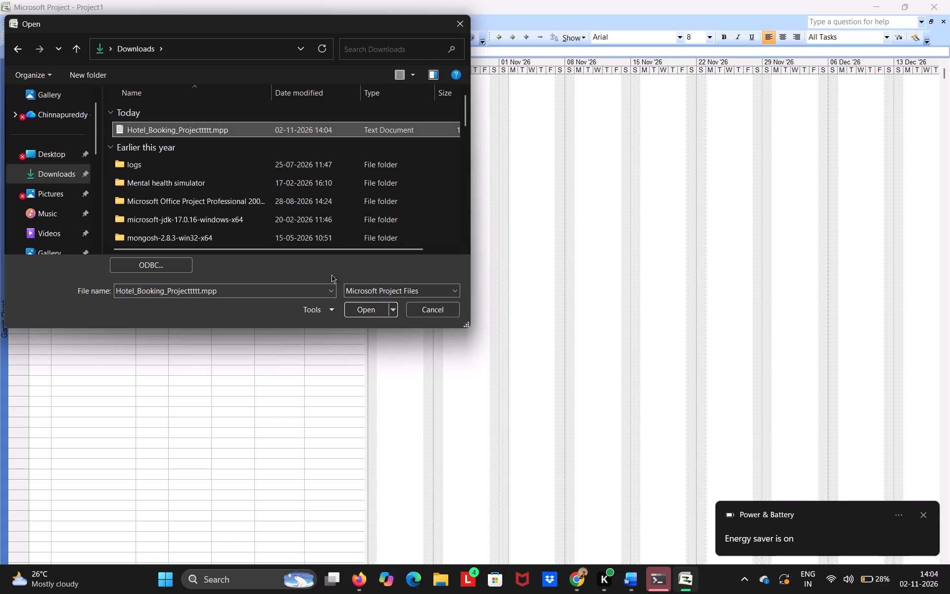
click(359, 309)
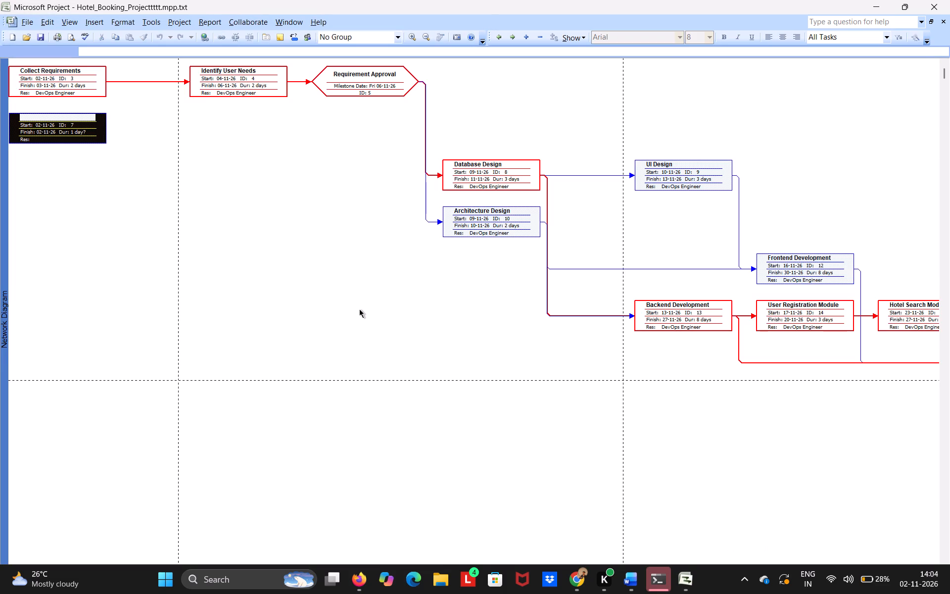
Switch the hotel booking project from the network diagram to the Gantt Chart view.
scroll(112, 121, up, 3)
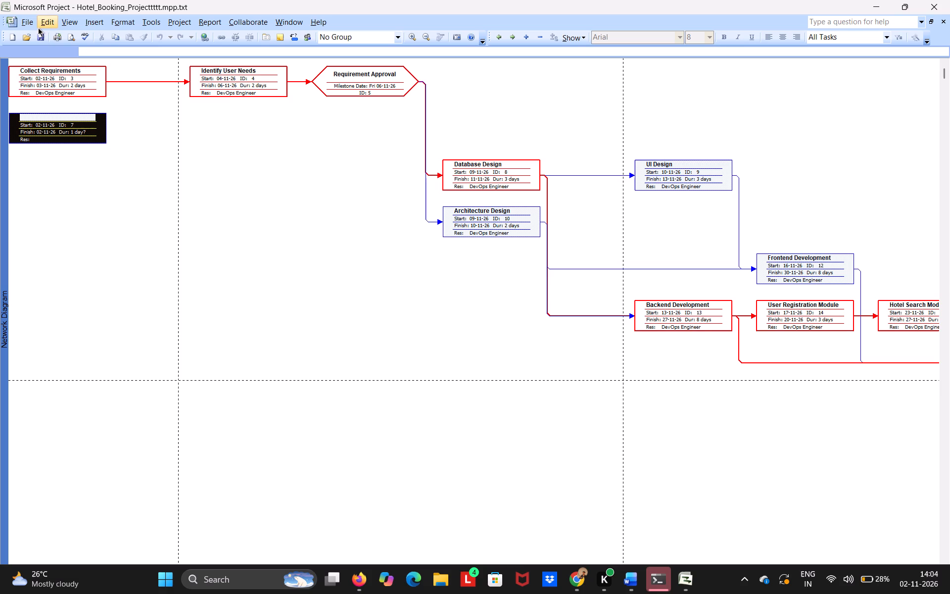
click(69, 22)
click(79, 48)
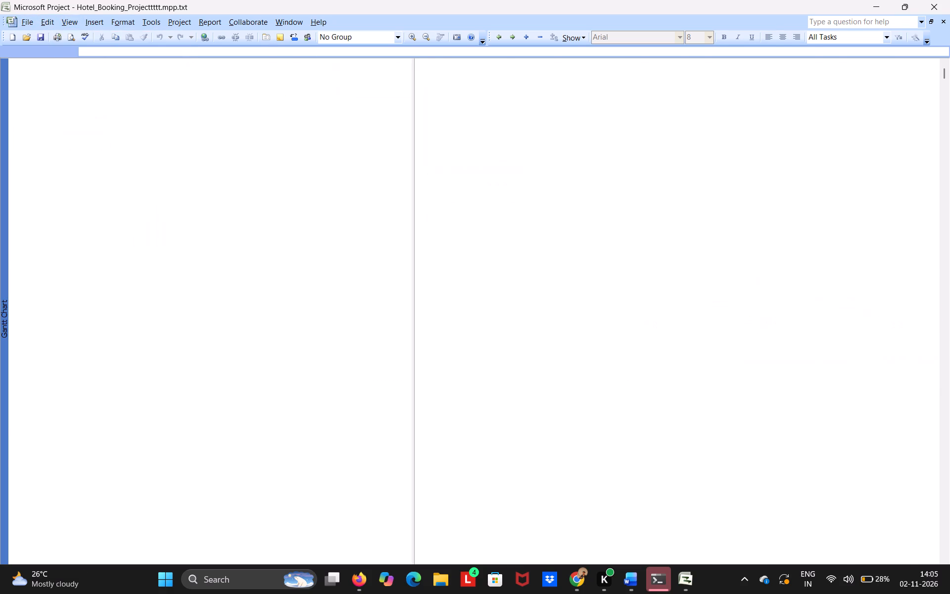
scroll(588, 221, up, 3)
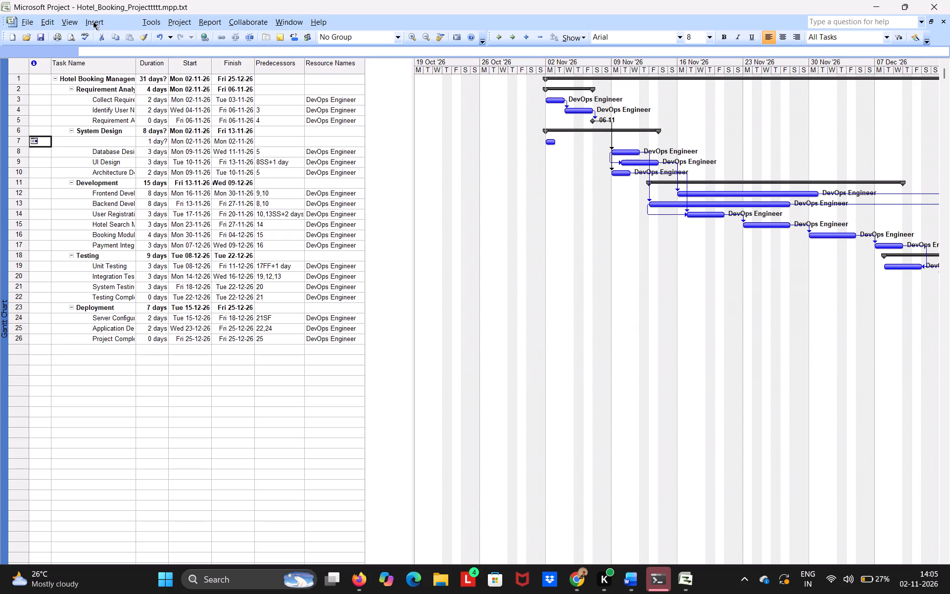
Examine the project's resource sheet, resource graph and Tracking Gantt with its table columns widened, then return to the Gantt Chart view.
click(74, 20)
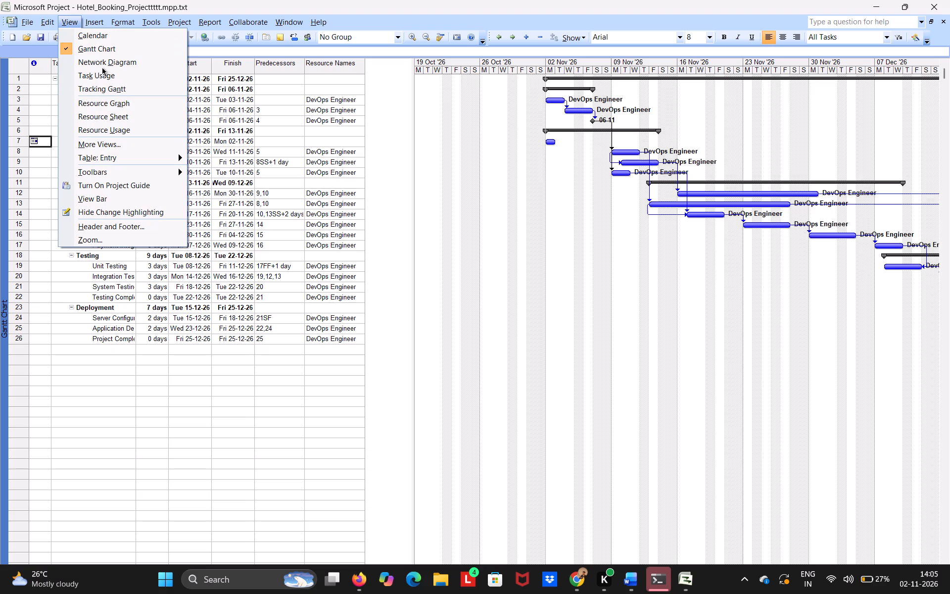
click(115, 112)
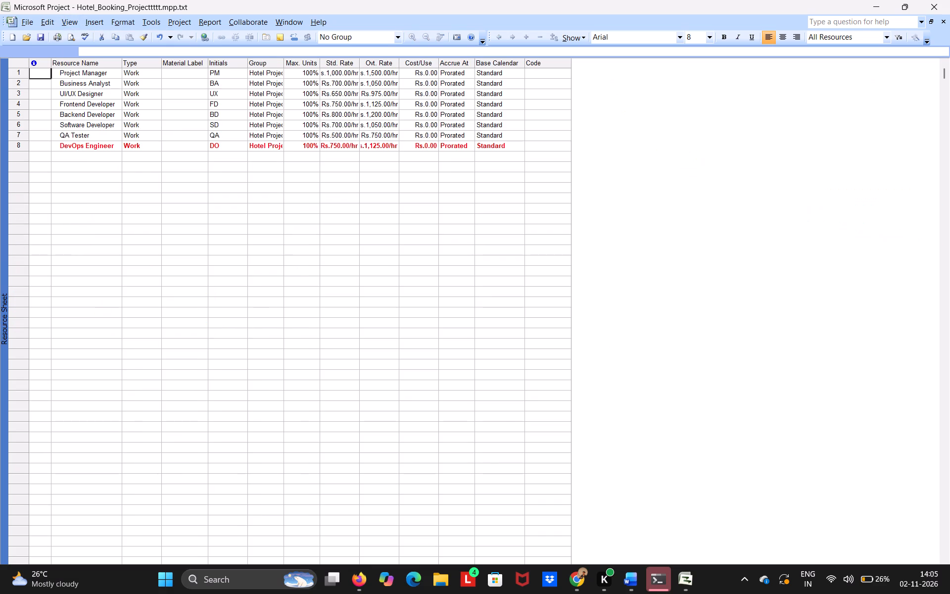
click(67, 22)
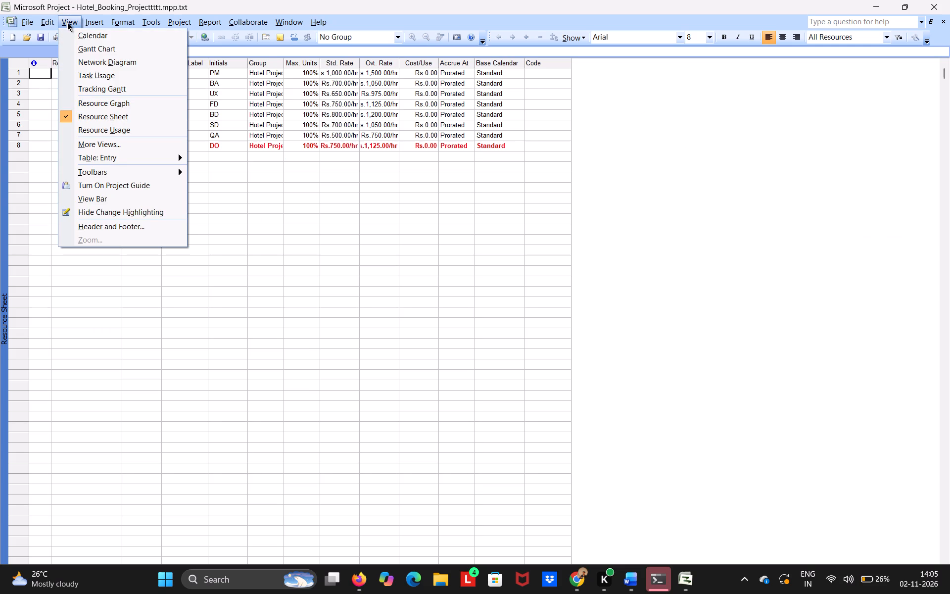
click(91, 96)
click(92, 99)
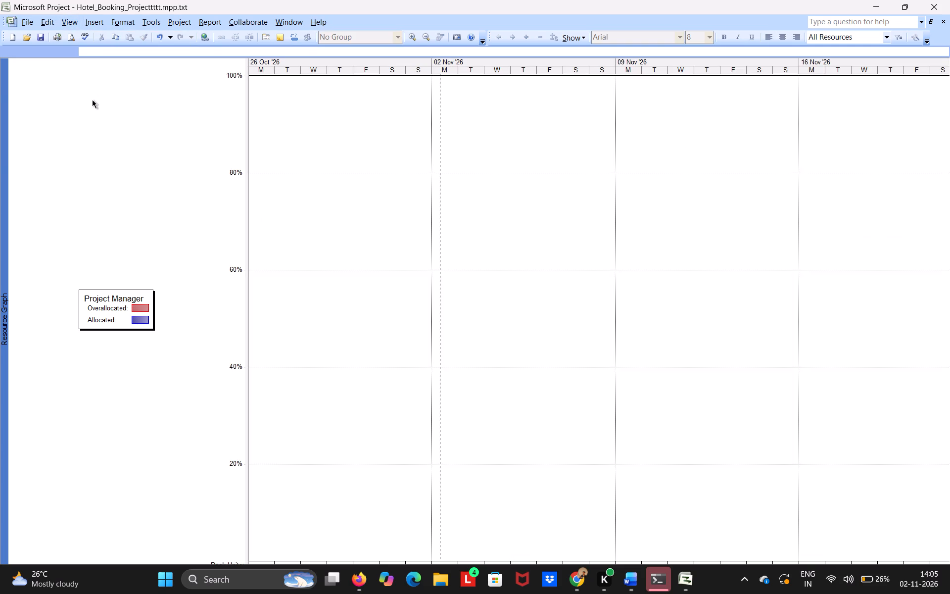
click(89, 22)
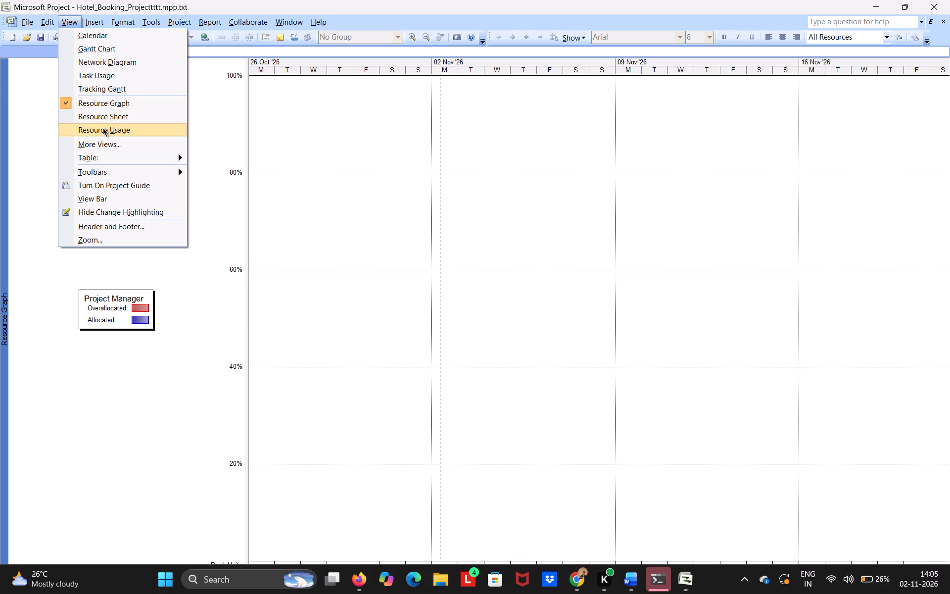
click(102, 92)
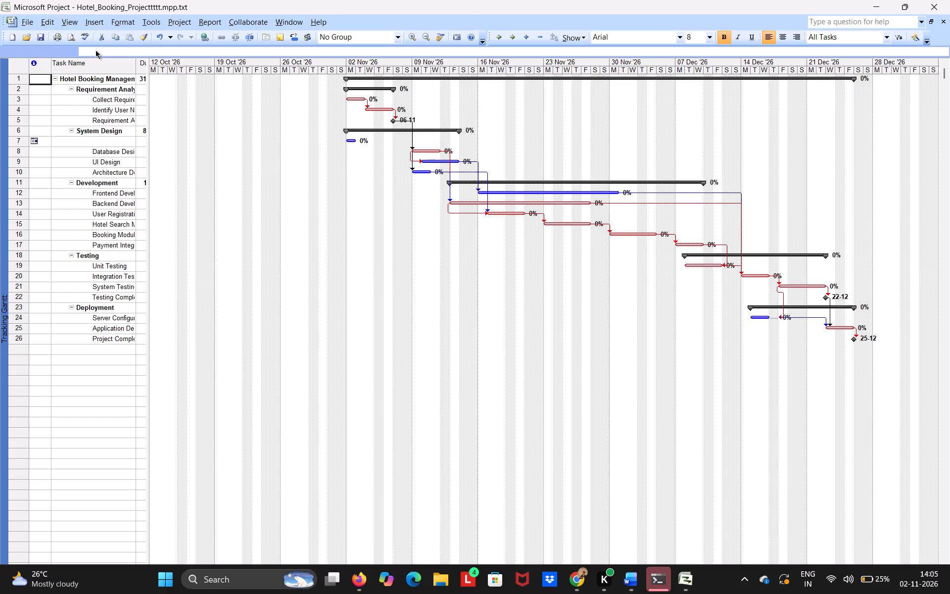
drag(149, 145, 249, 152)
drag(249, 152, 361, 158)
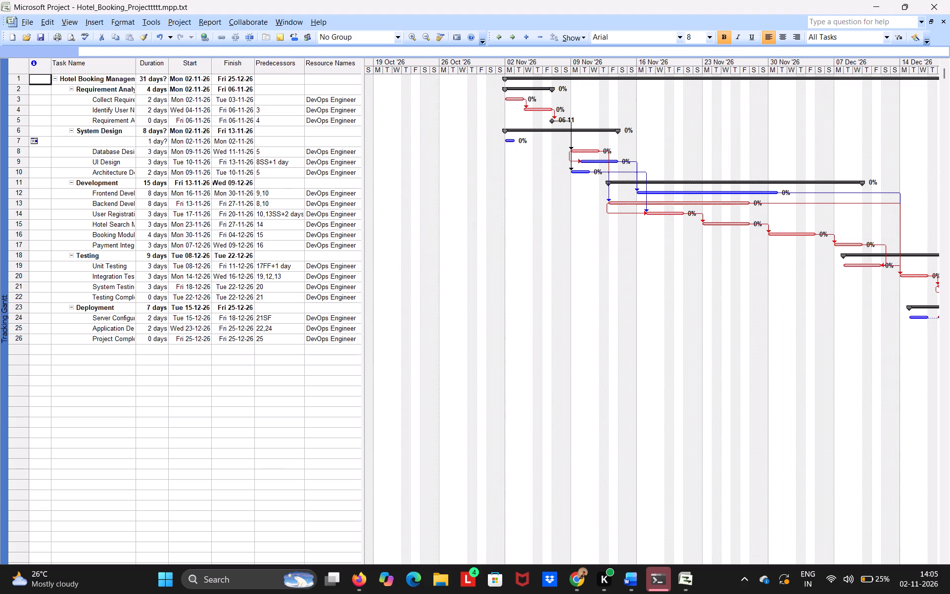
click(73, 20)
click(80, 48)
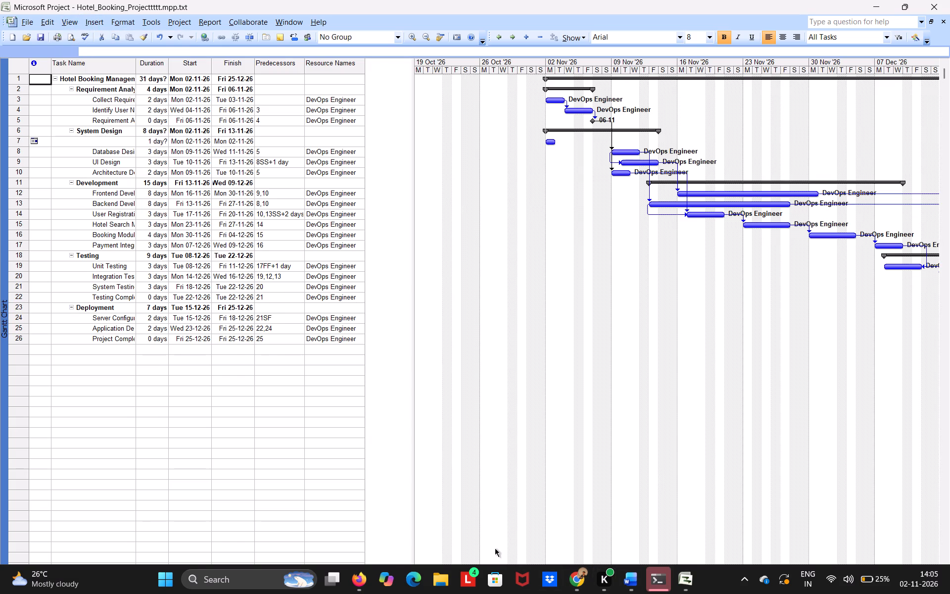
Switch to the hostel booking APP report in Word and review its resource sheet, holiday calendar, Gantt chart and task table.
click(488, 512)
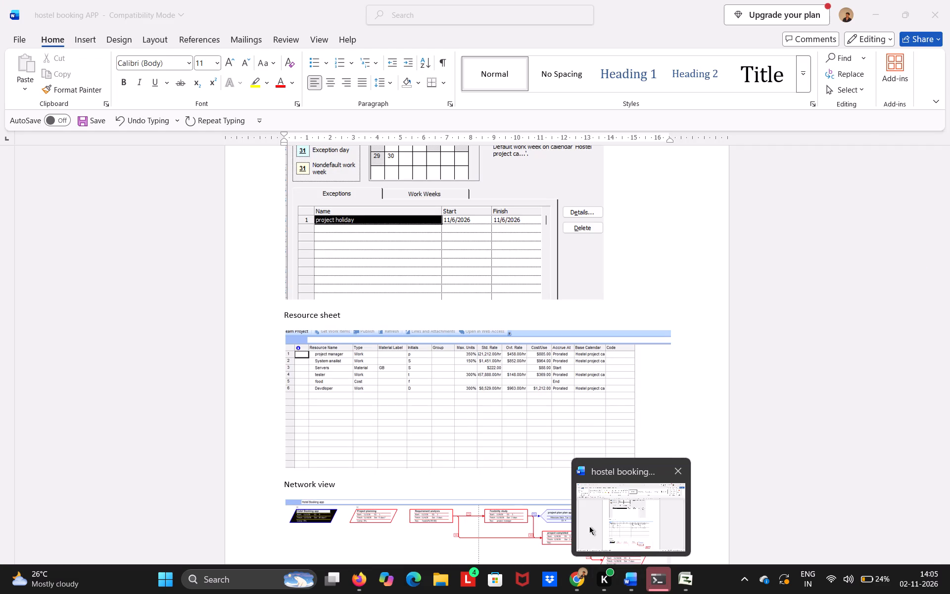
click(590, 526)
scroll(488, 412, up, 3)
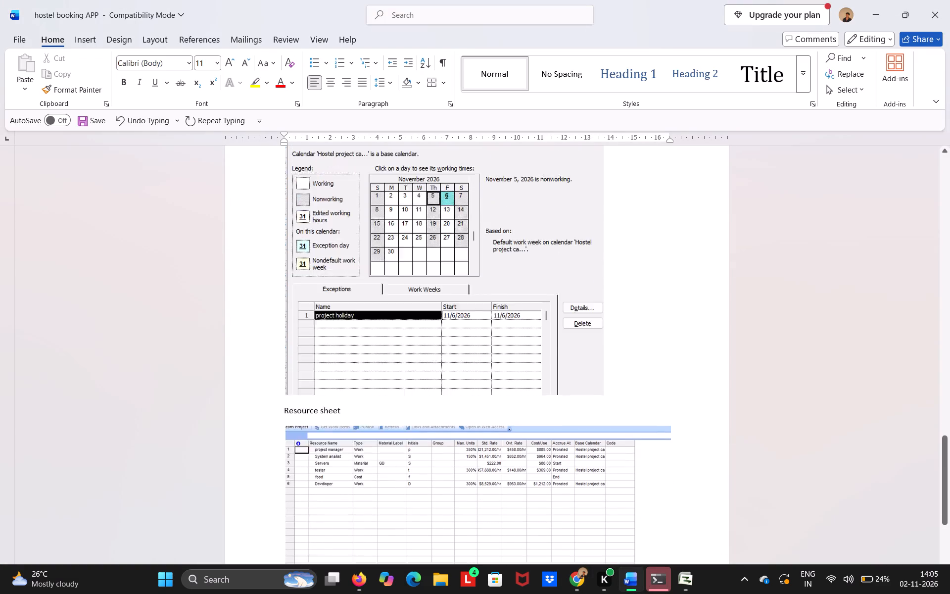
scroll(488, 412, up, 18)
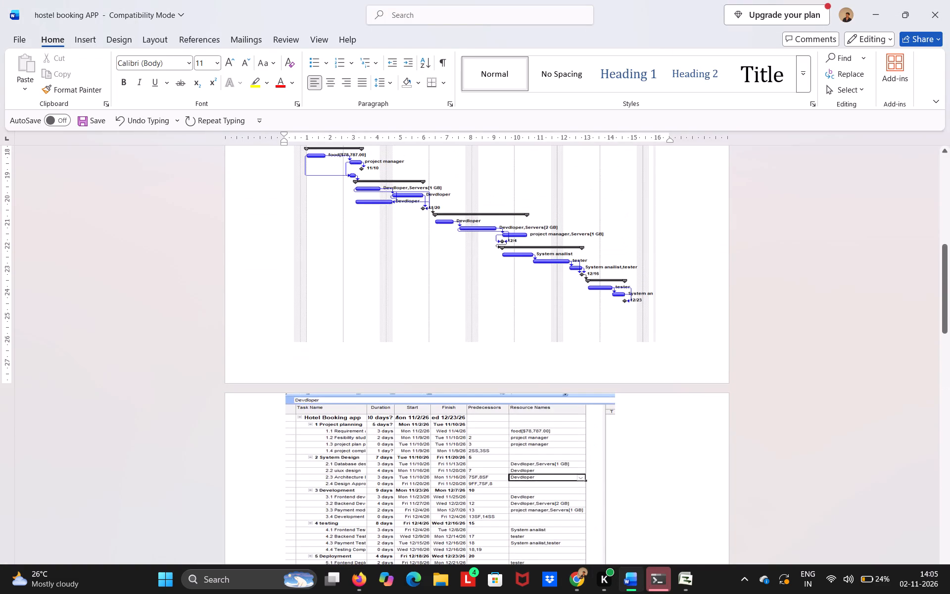
scroll(494, 398, down, 2)
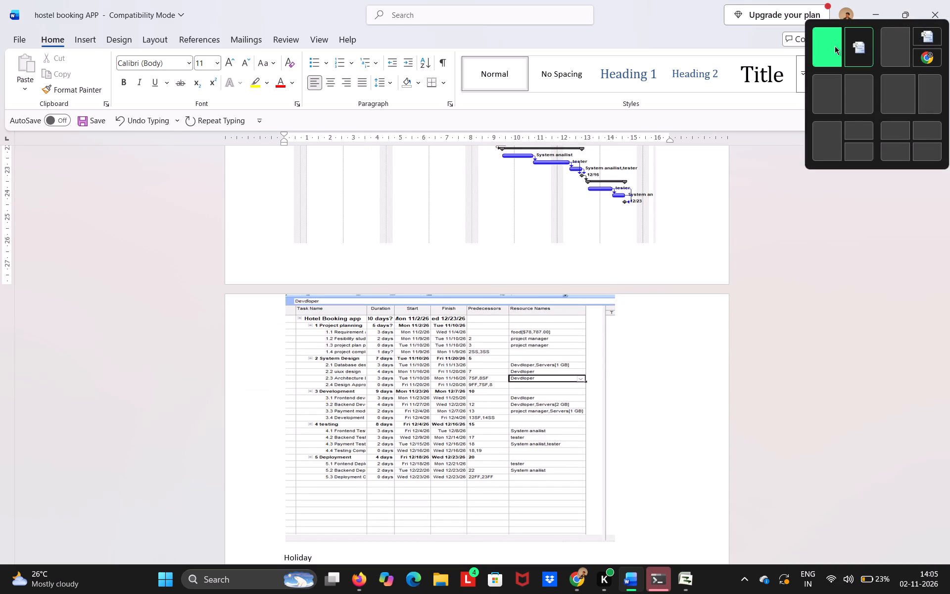
Snap the report window to the left half of the screen beside the project's Gantt chart, keeping the task table in view.
click(835, 47)
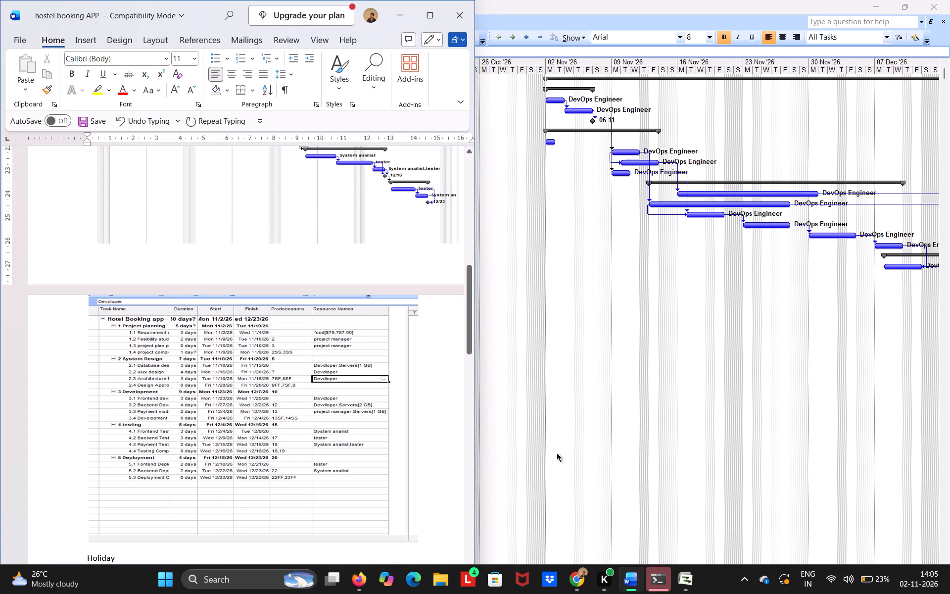
scroll(635, 465, down, 2)
scroll(637, 463, up, 3)
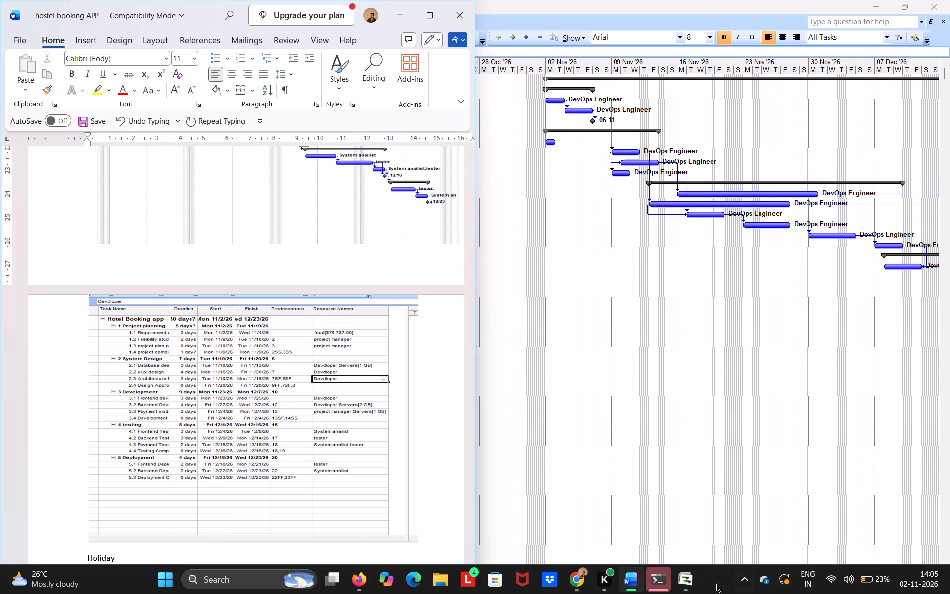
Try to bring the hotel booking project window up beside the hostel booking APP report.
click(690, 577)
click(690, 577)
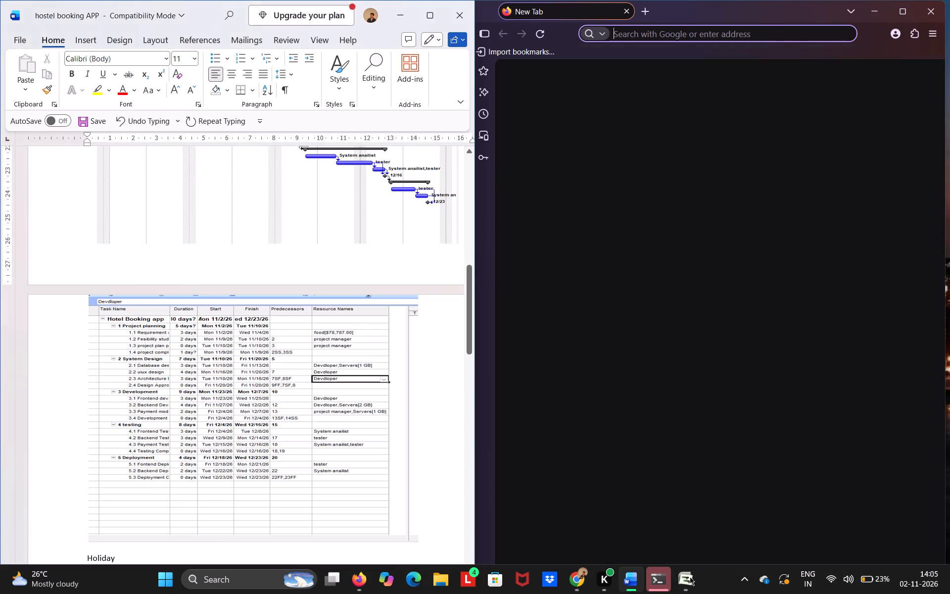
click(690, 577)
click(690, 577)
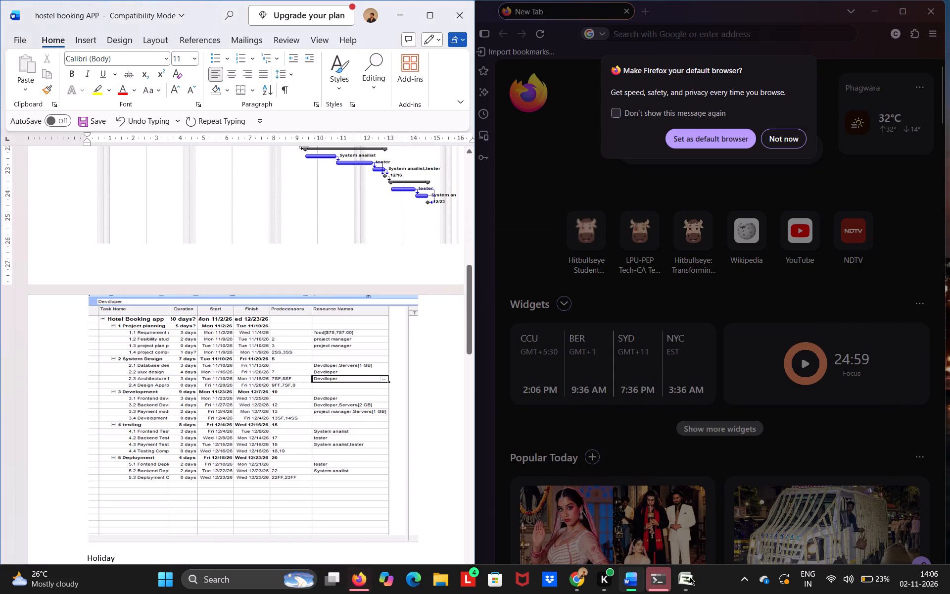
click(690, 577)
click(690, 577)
Minimise the report window, decline making Firefox the default browser, and close the Firefox window.
click(392, 3)
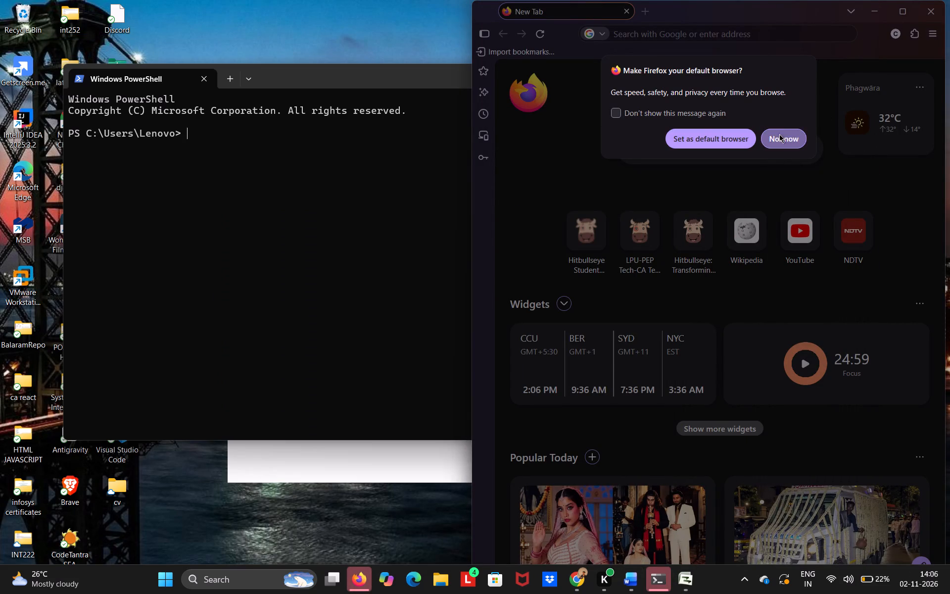
click(781, 133)
click(933, 10)
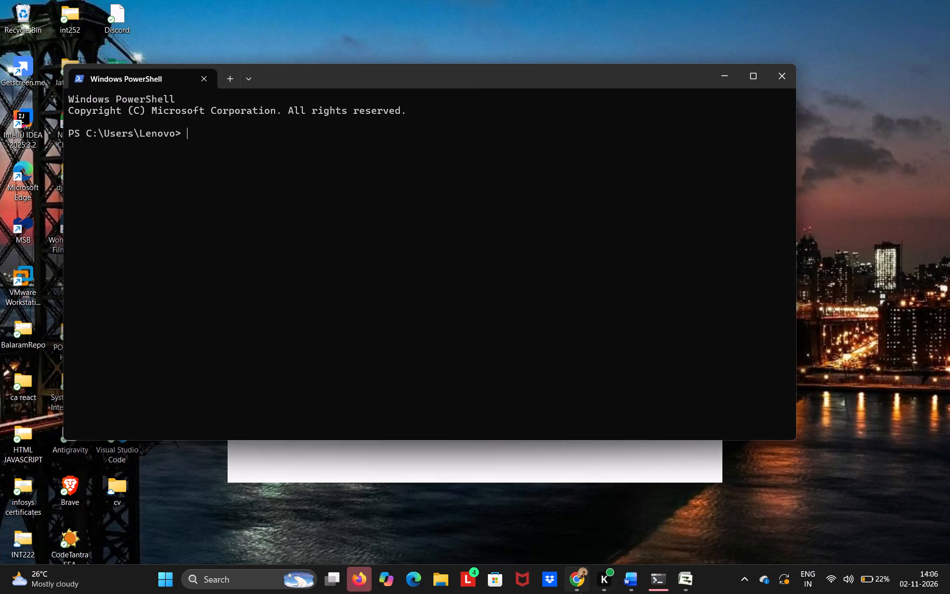
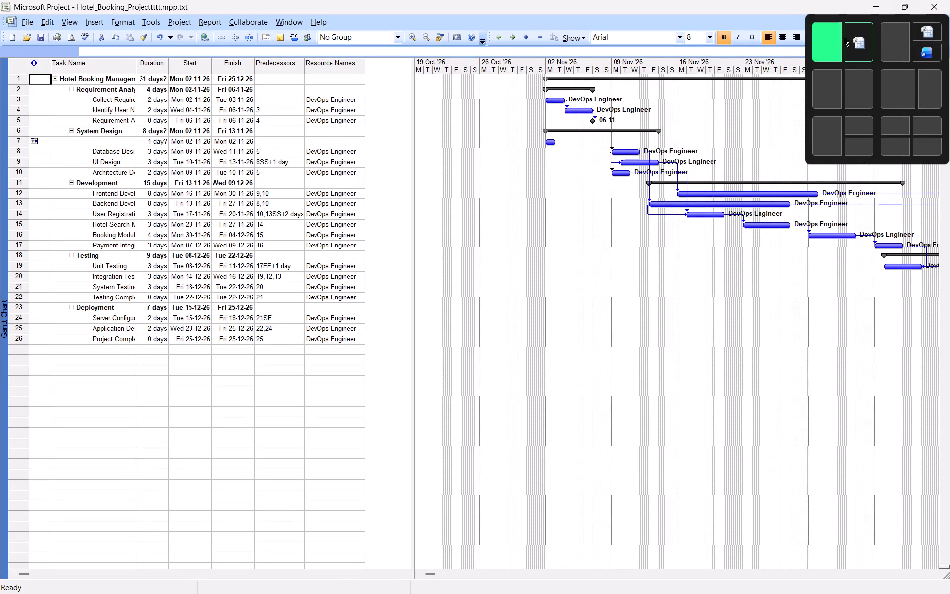
Snap the hotel booking project's Gantt chart window to the left half of the screen.
click(827, 44)
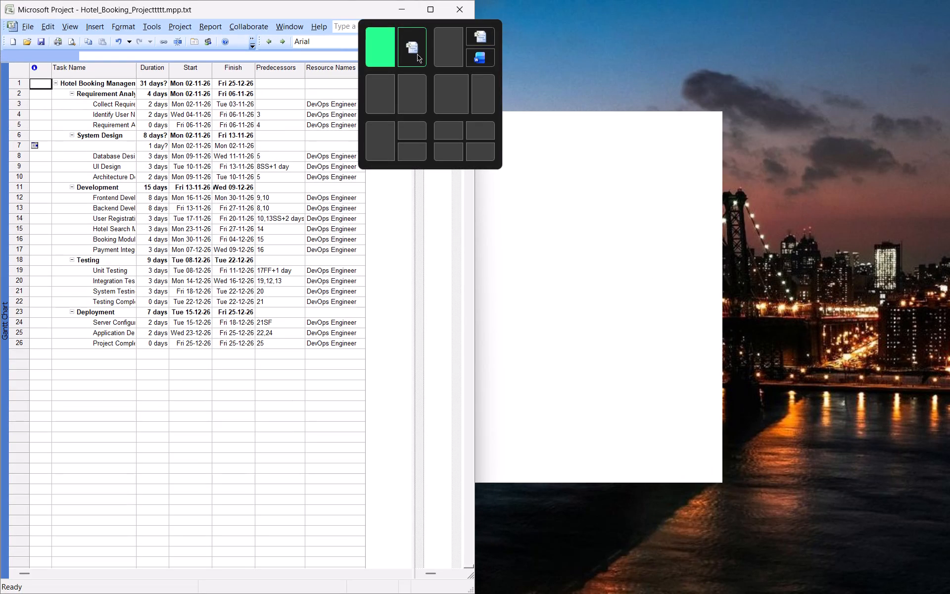
click(927, 523)
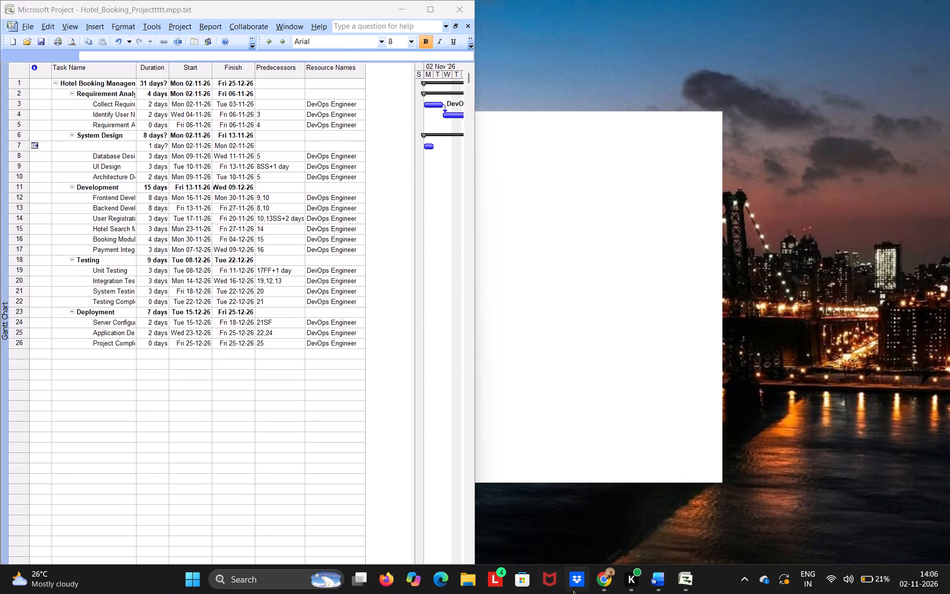
Bring the hostel booking APP report in Word to the front and arrange it in the left half of a side-by-side layout.
click(655, 587)
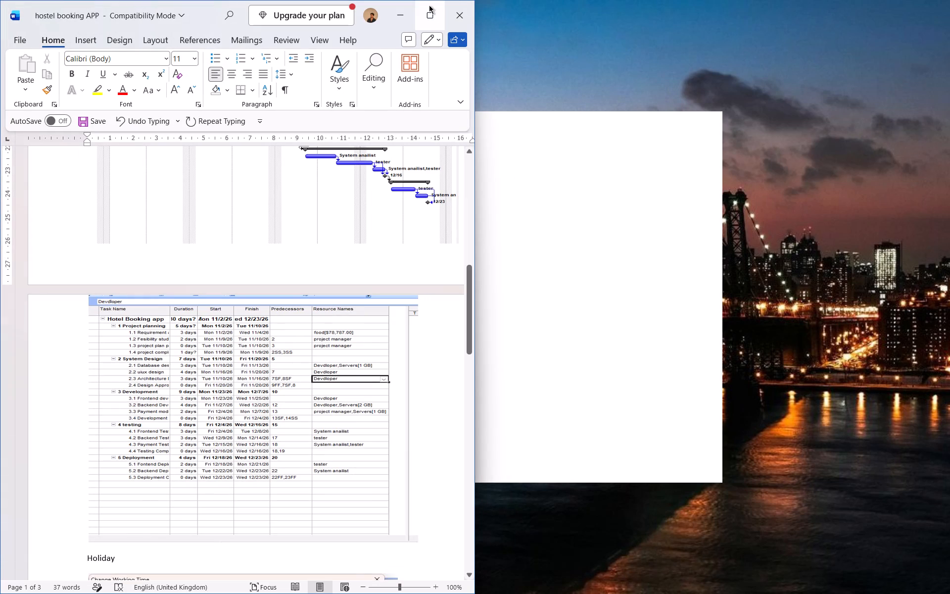
click(373, 46)
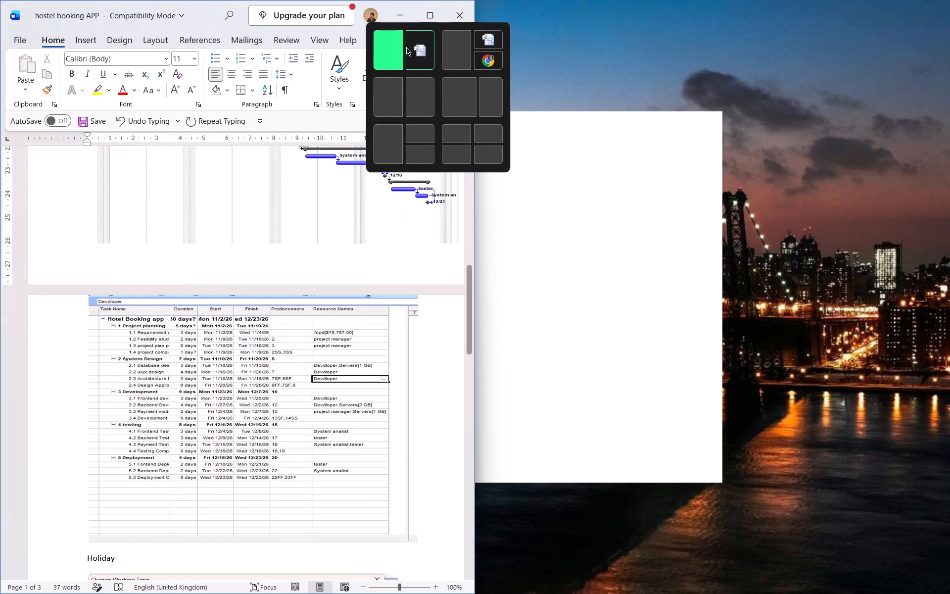
click(389, 53)
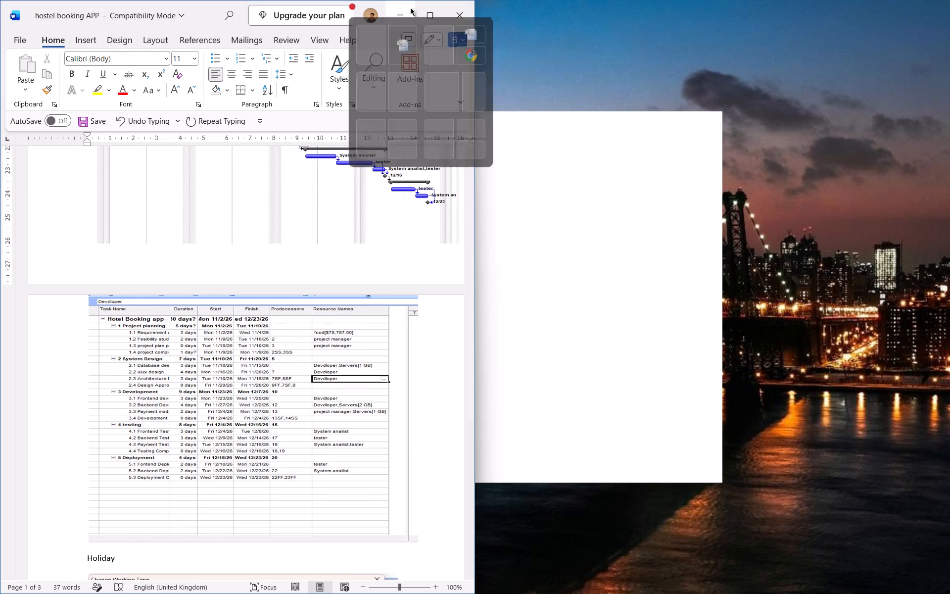
Apply a three-window snap layout with the hostel booking APP report filling the left half and Chrome in the lower-right quarter.
drag(409, 5, 811, 113)
click(638, 94)
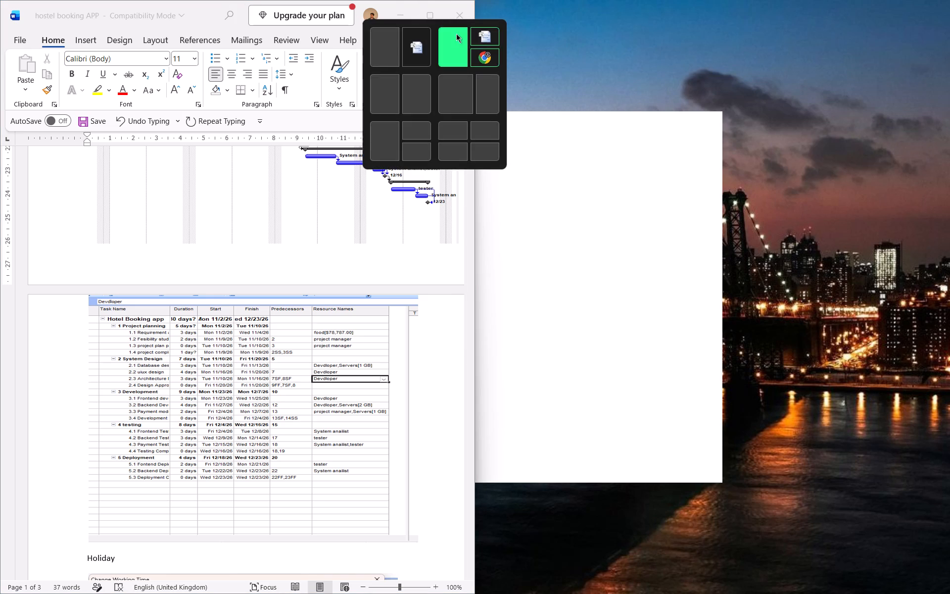
click(466, 43)
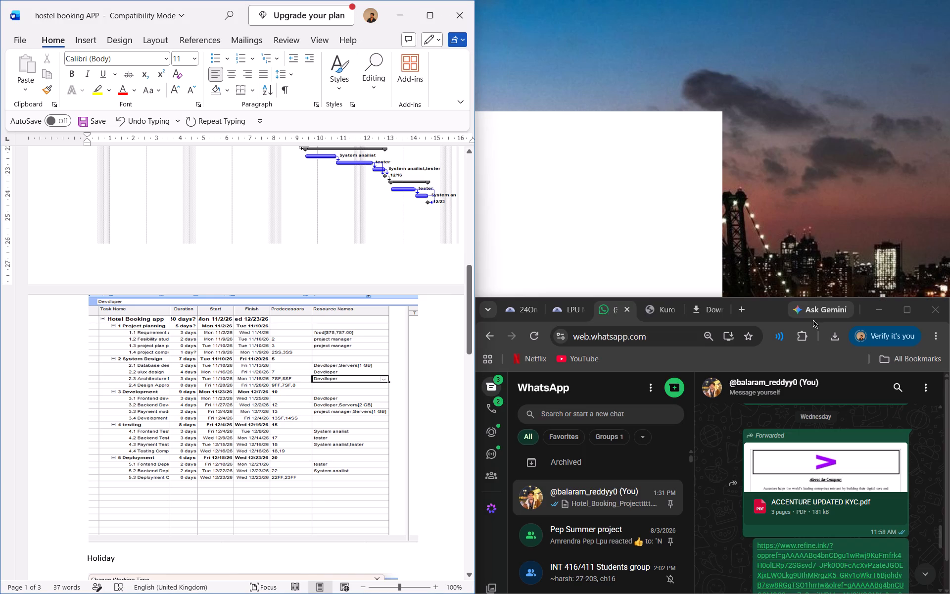
Bring the hotel booking project to the front and reduce its window height so the report's Gantt chart shows above it.
click(769, 140)
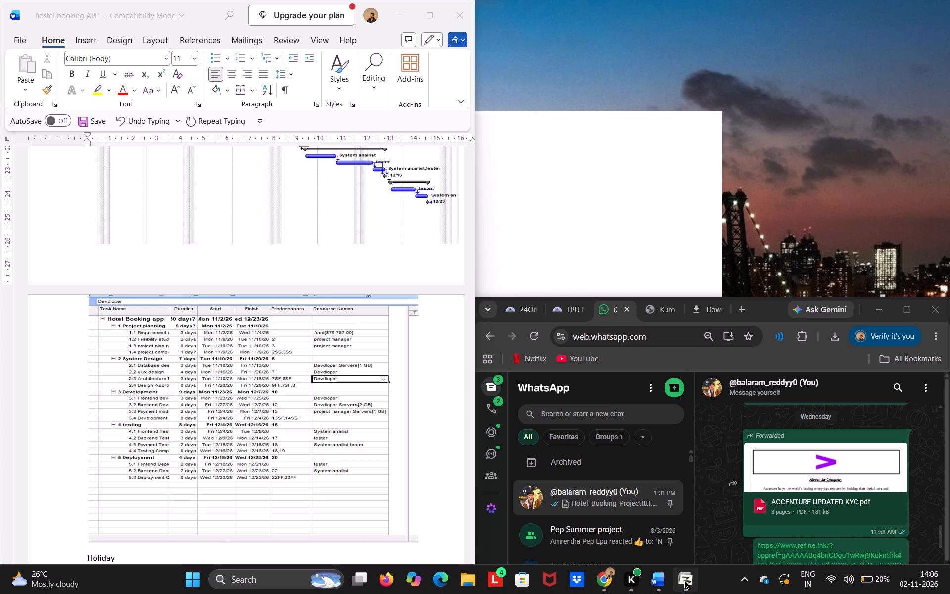
click(686, 581)
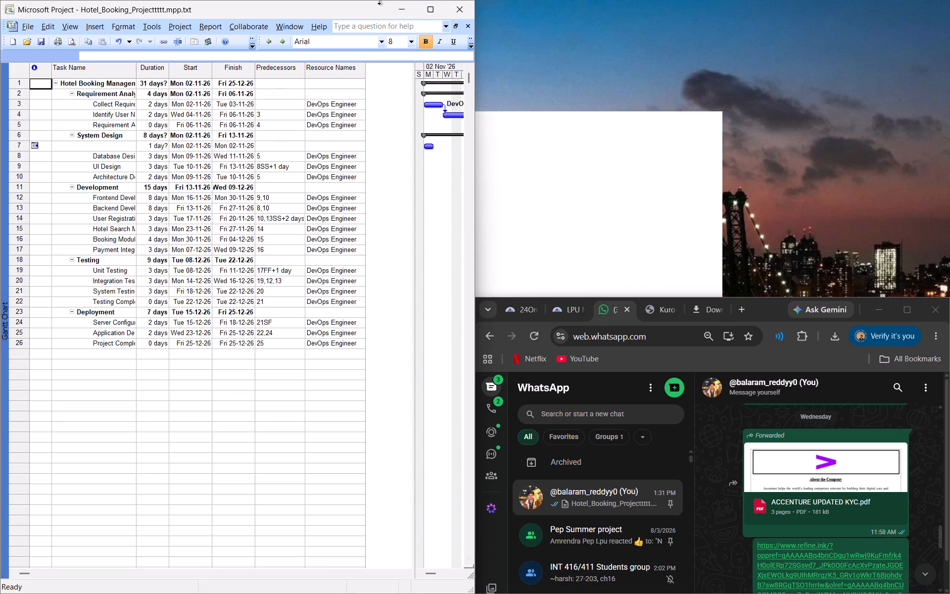
drag(379, 2, 386, 254)
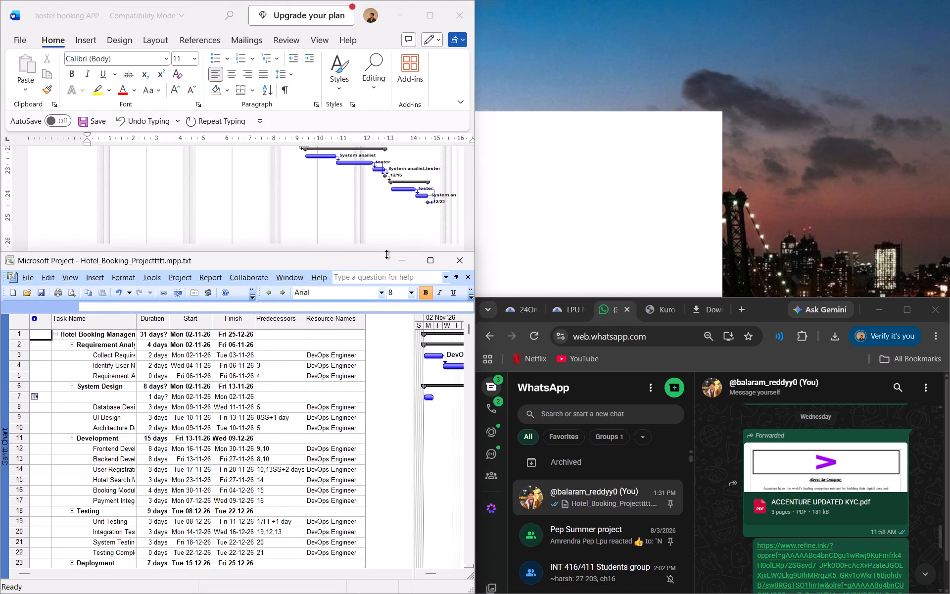
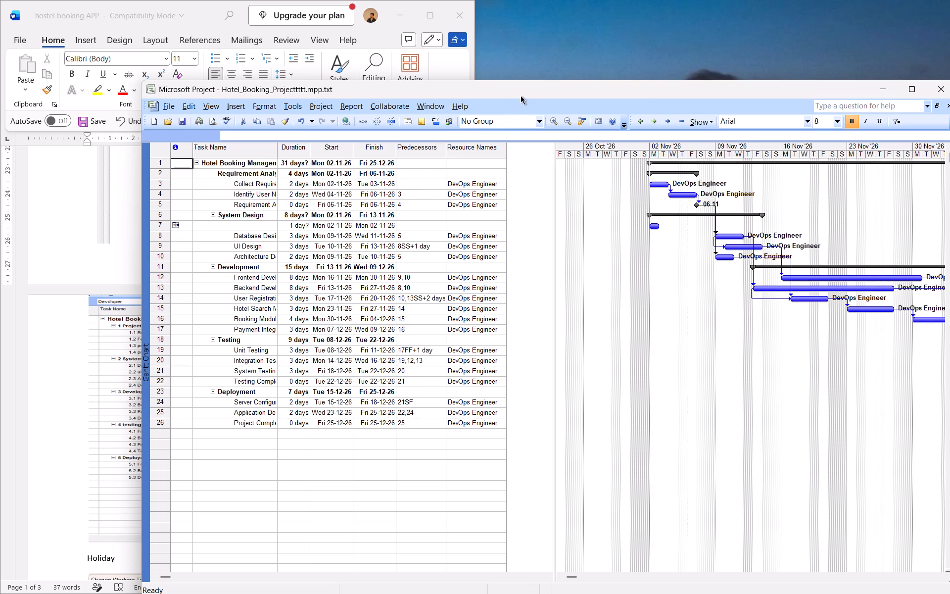
Switch the hotel booking project from the Gantt Chart to the Resource Sheet view.
click(529, 94)
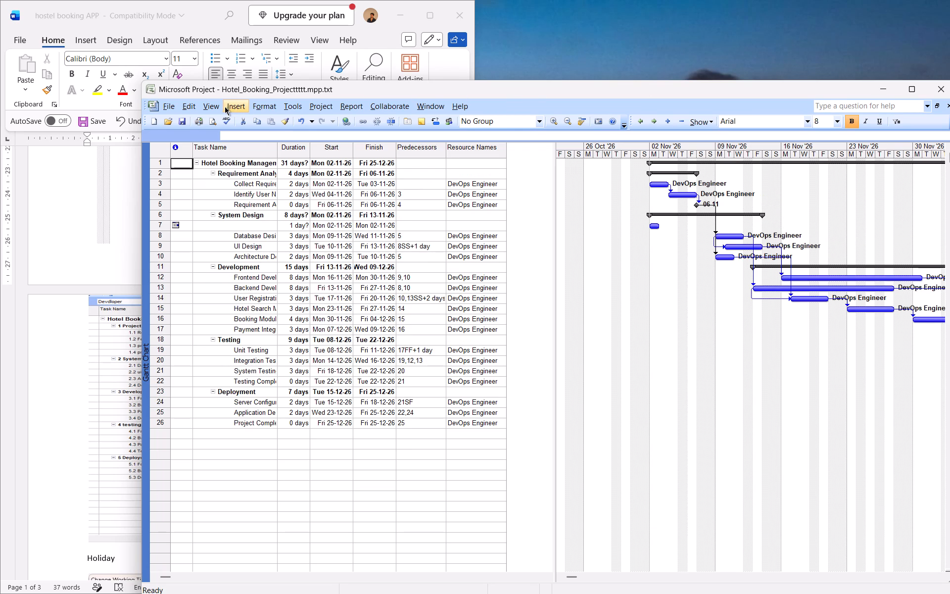
click(221, 105)
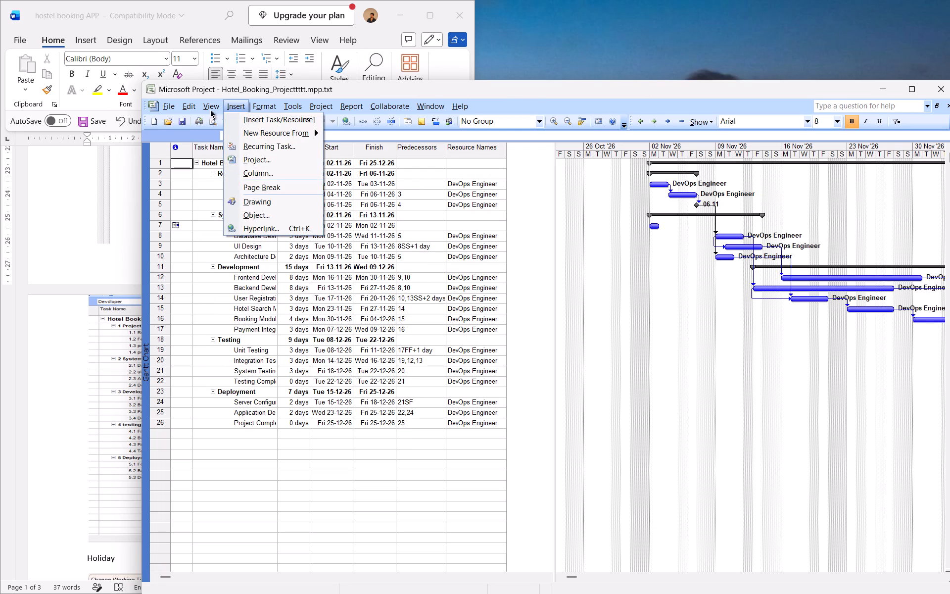
click(210, 105)
click(211, 104)
click(251, 191)
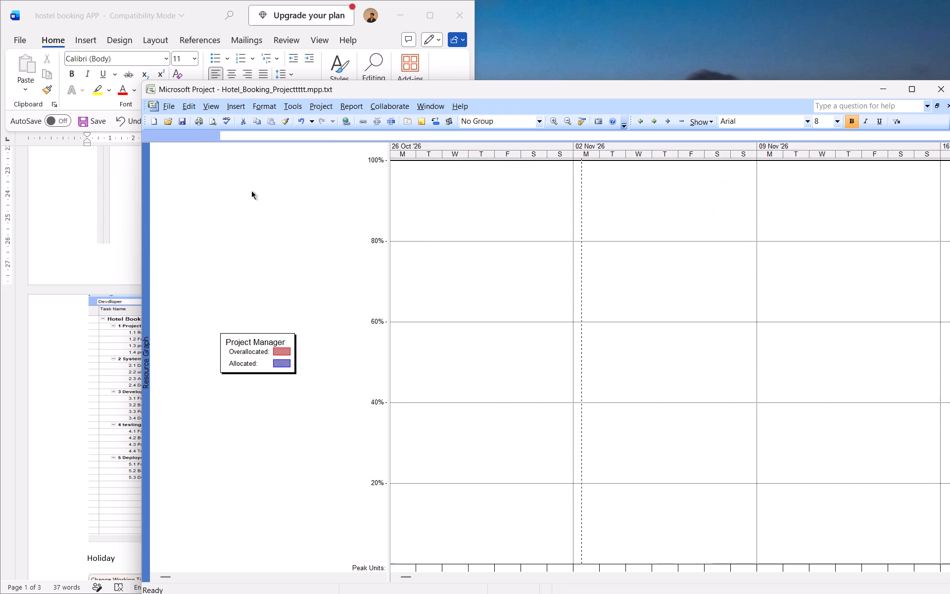
click(211, 99)
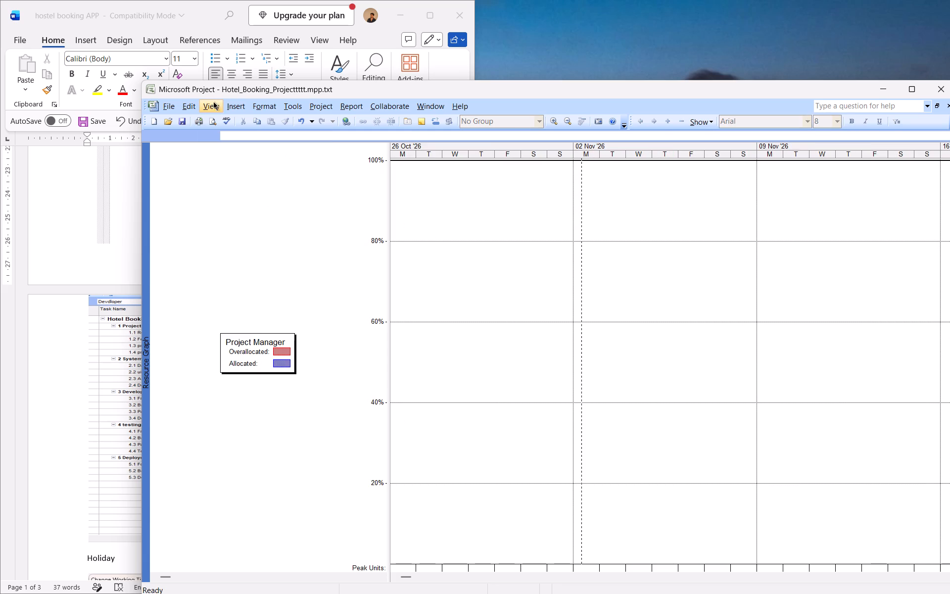
click(215, 106)
click(237, 200)
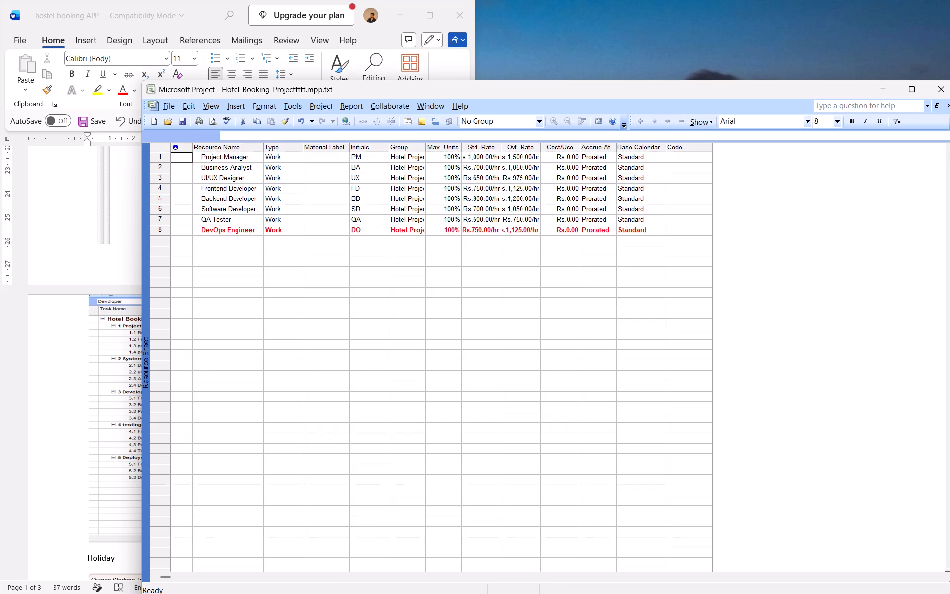
Examine the hotel project's resource entries and the general resource information of the Project Manager.
click(384, 214)
click(395, 211)
click(395, 191)
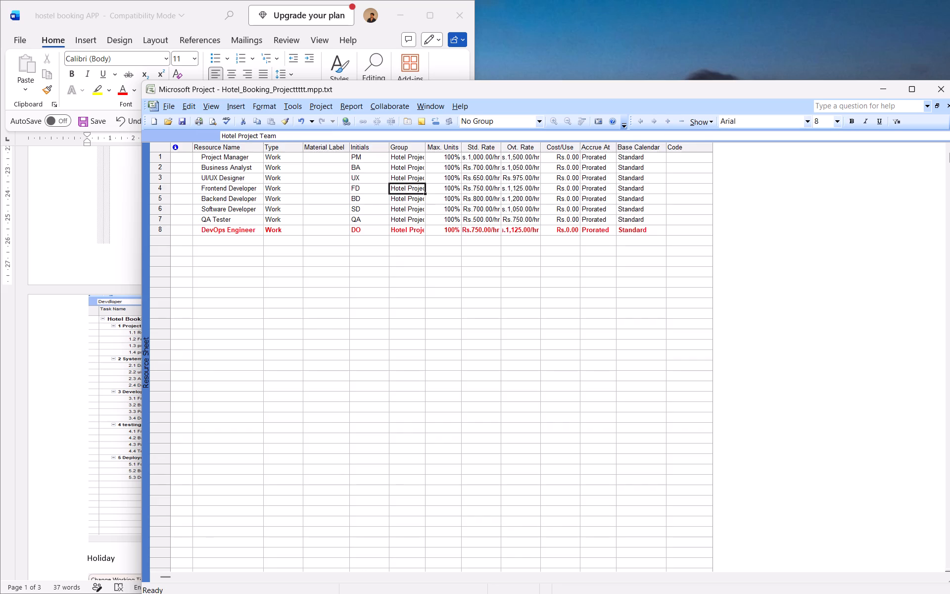
click(216, 162)
drag(216, 162, 218, 194)
drag(223, 205, 226, 215)
double_click(226, 215)
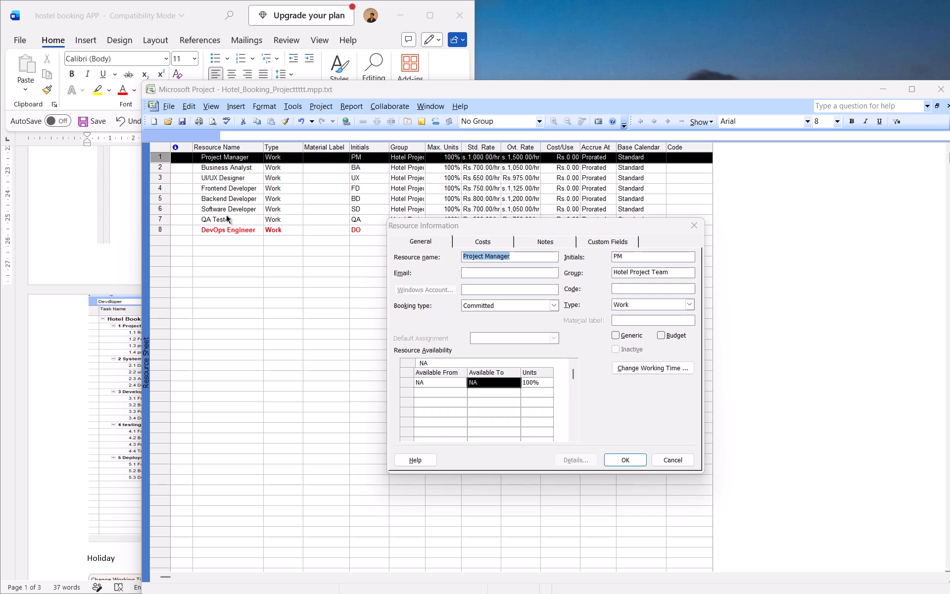
click(691, 221)
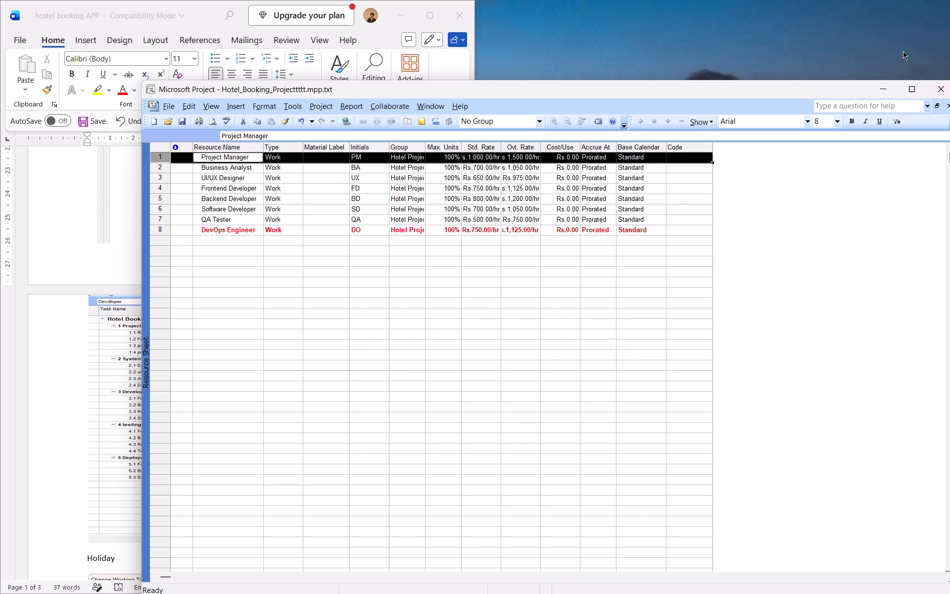
Return to the hostel booking report in Word and add the missing t so the heading reads "Gantchat view".
click(871, 85)
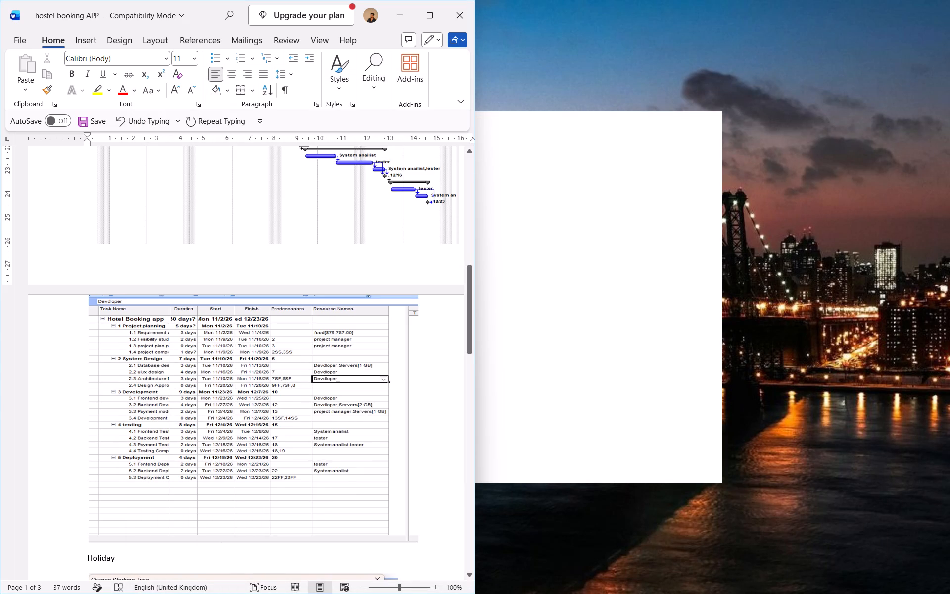
scroll(372, 216, up, 3)
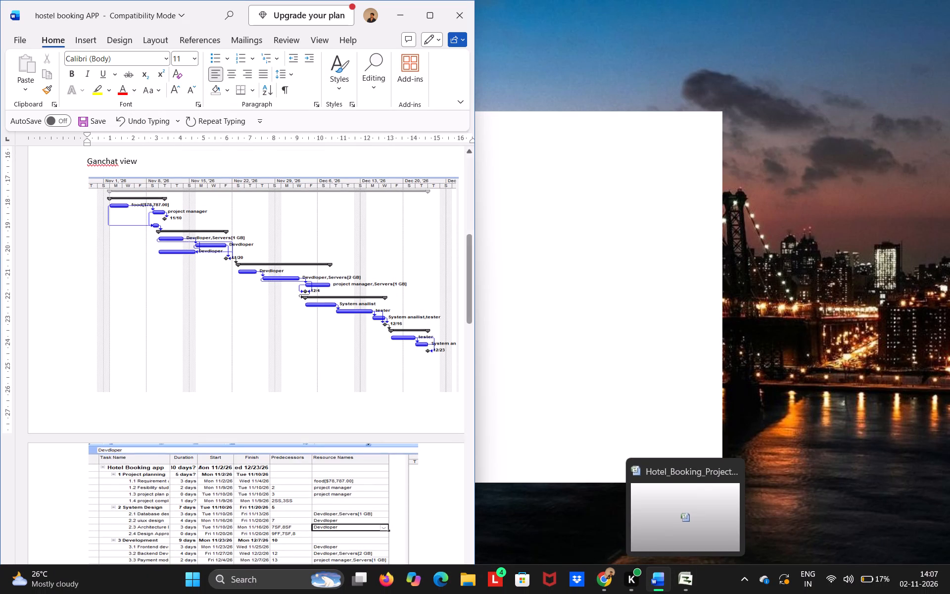
click(102, 163)
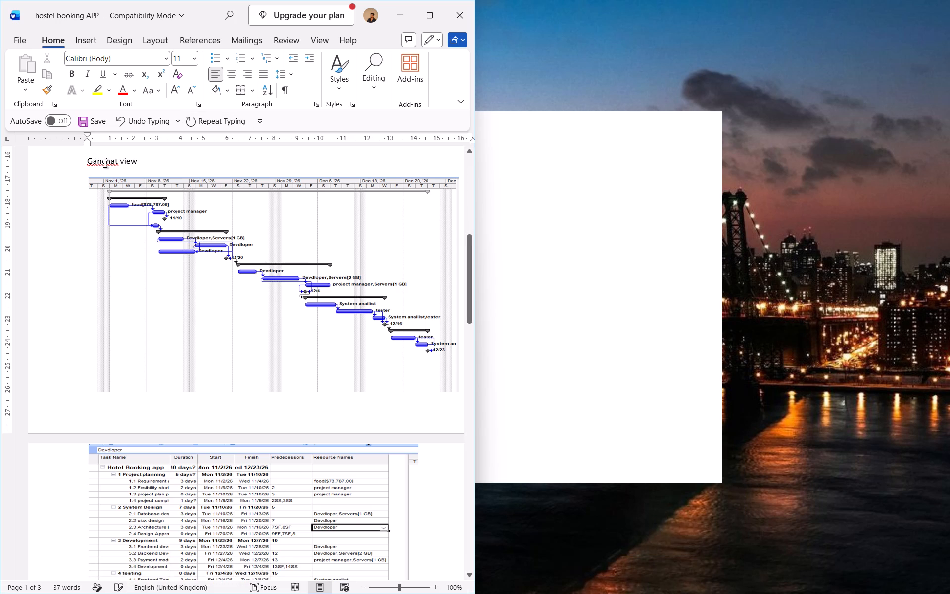
key(t)
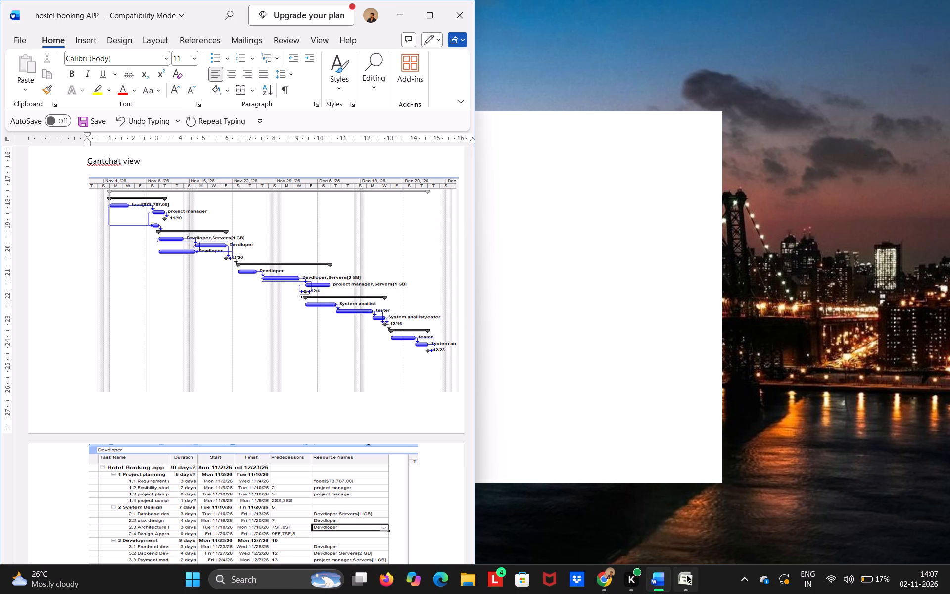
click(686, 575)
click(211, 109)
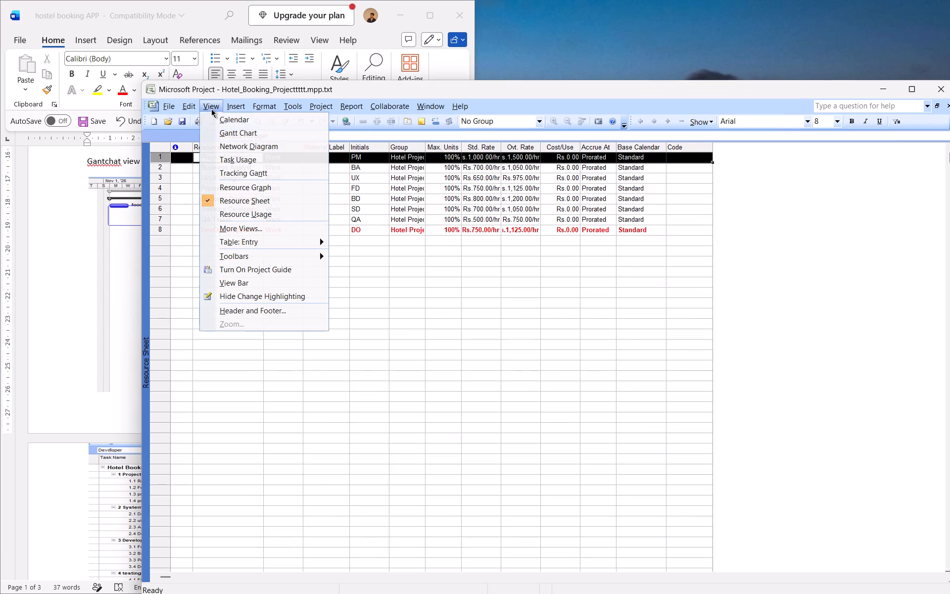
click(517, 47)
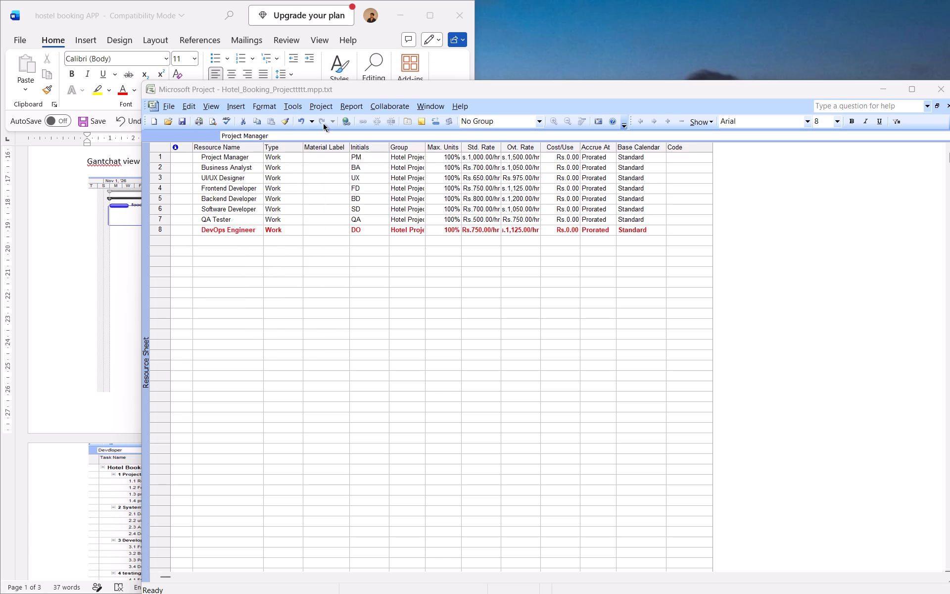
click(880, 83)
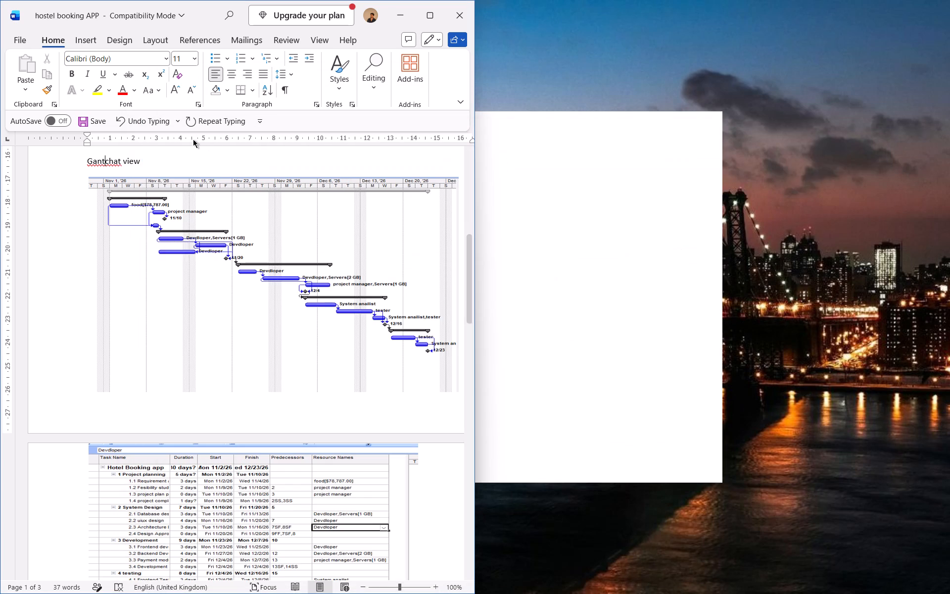
Add the missing r to the same heading so it reads "Gantchart view".
click(118, 163)
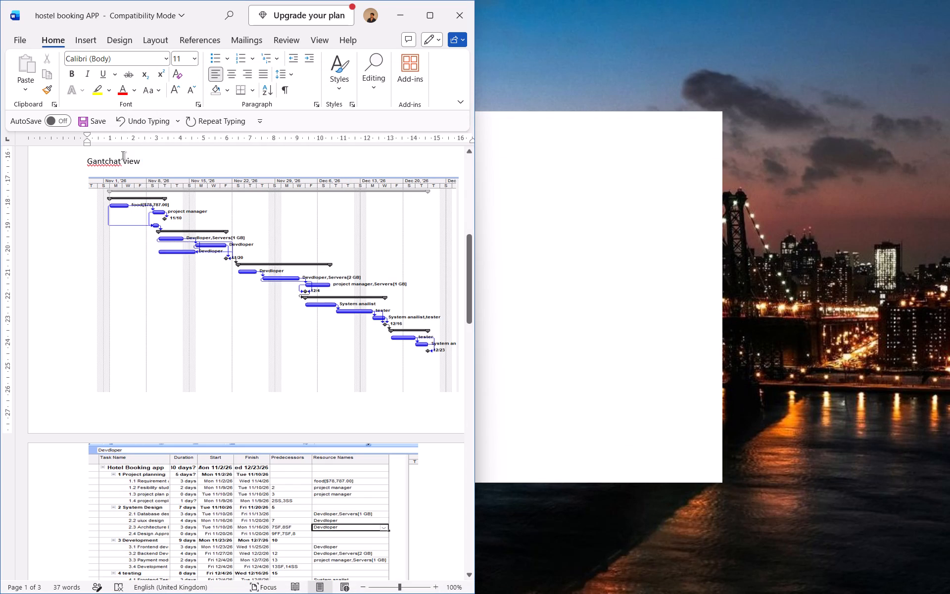
key(r)
Review the report's task table and the Change Working Time screenshot under the Holiday heading.
scroll(145, 308, down, 1)
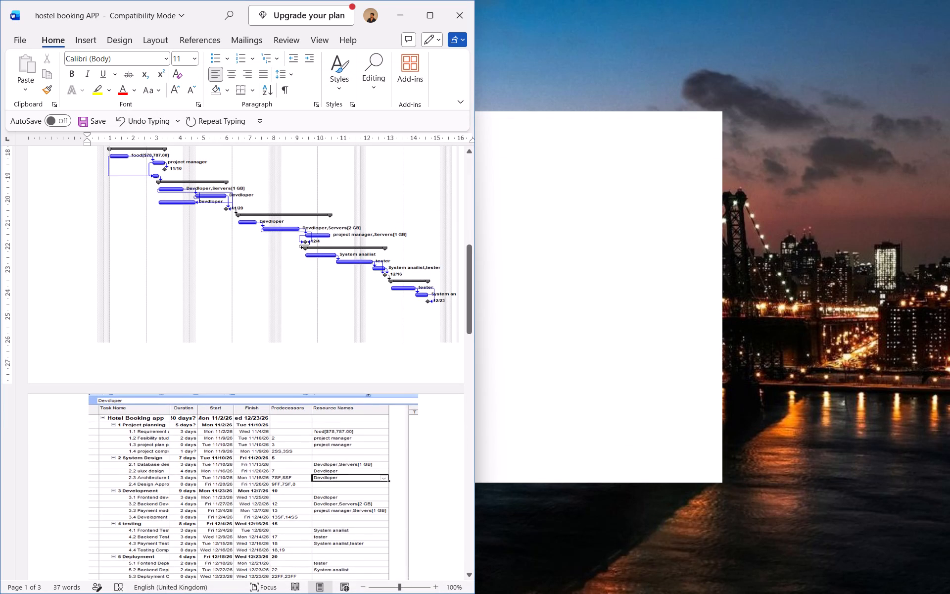
scroll(167, 306, down, 1)
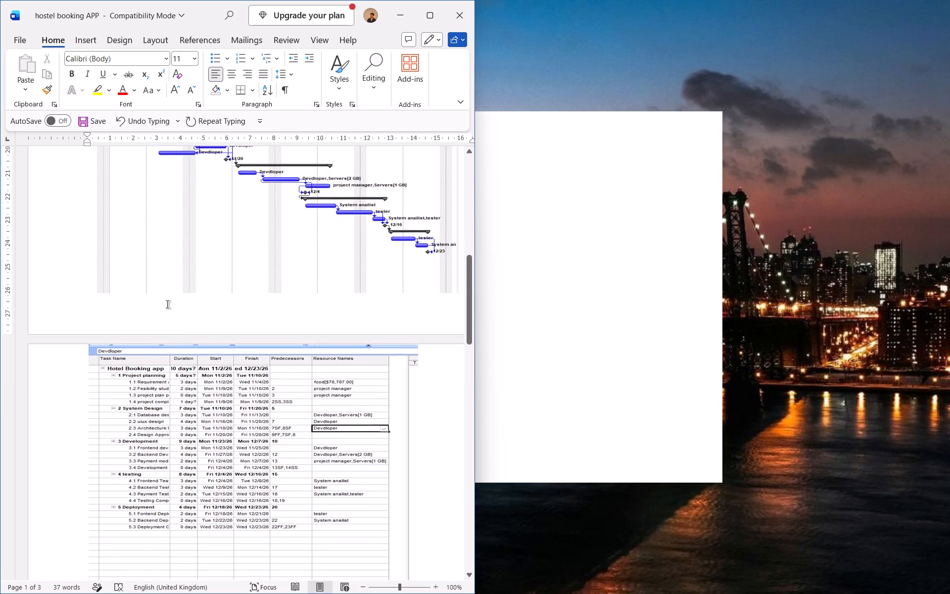
scroll(167, 304, down, 2)
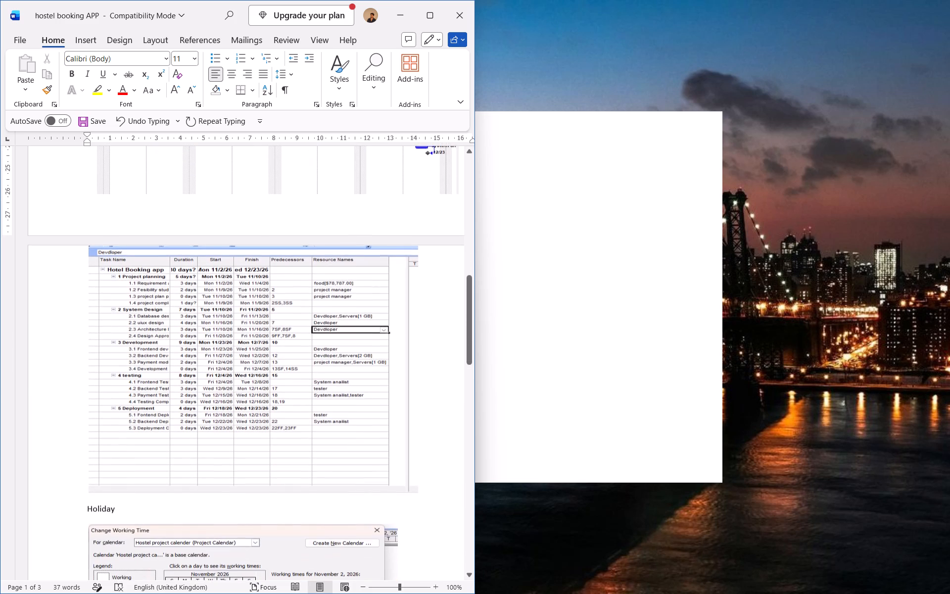
scroll(167, 300, down, 4)
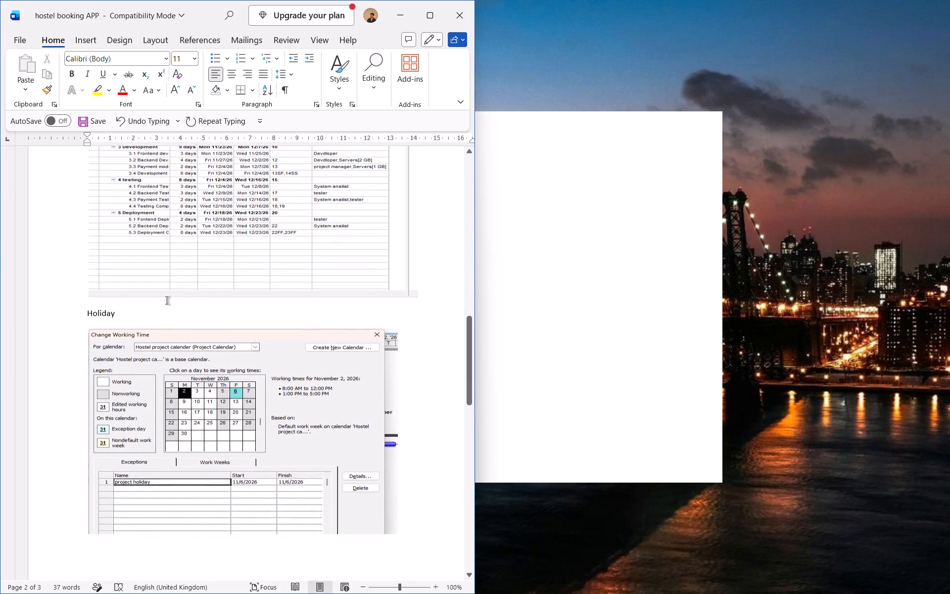
scroll(167, 300, down, 1)
click(174, 330)
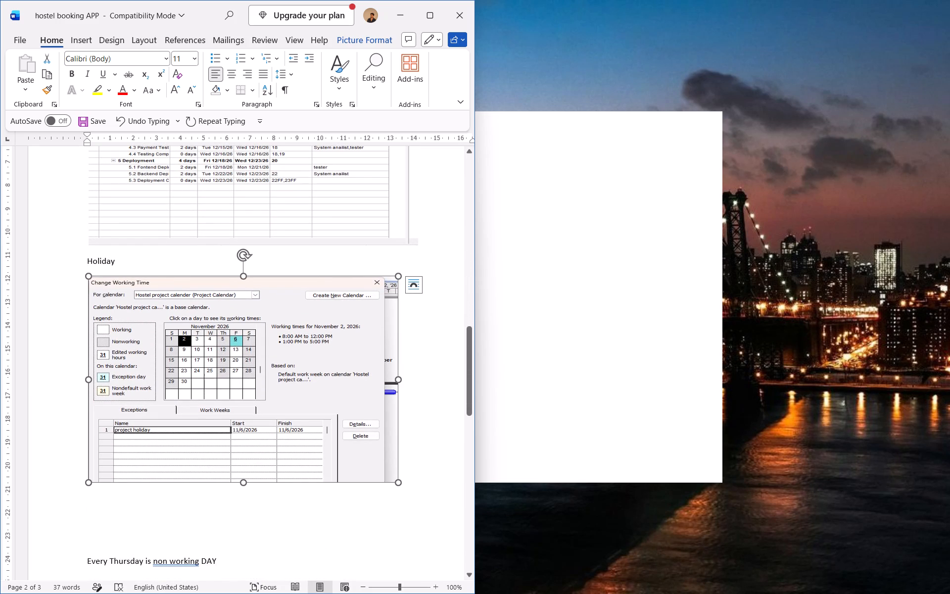
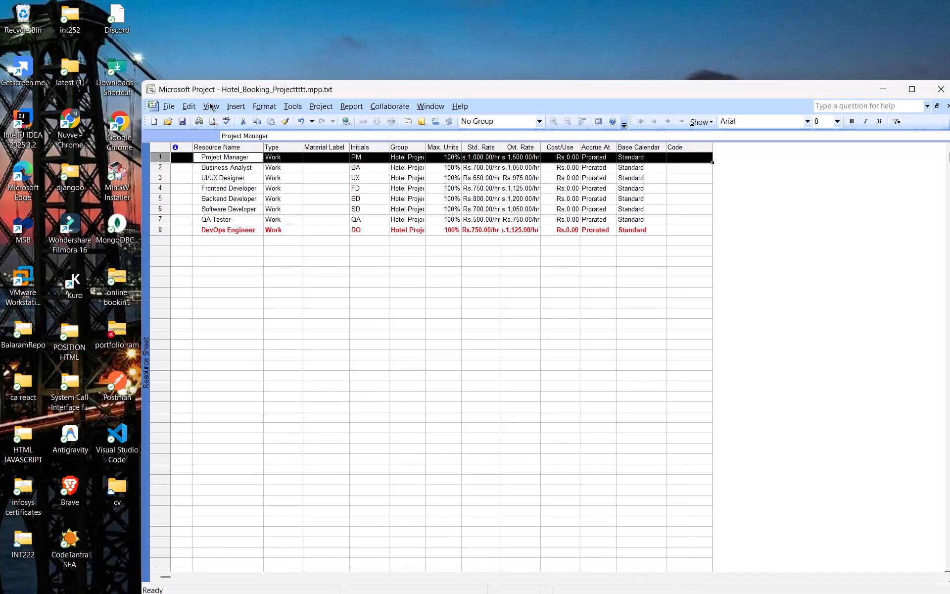
In Microsoft Project, capture a screenshot of the Change Working Time dialog showing the Standard (Project Calendar) for November 2026.
click(176, 108)
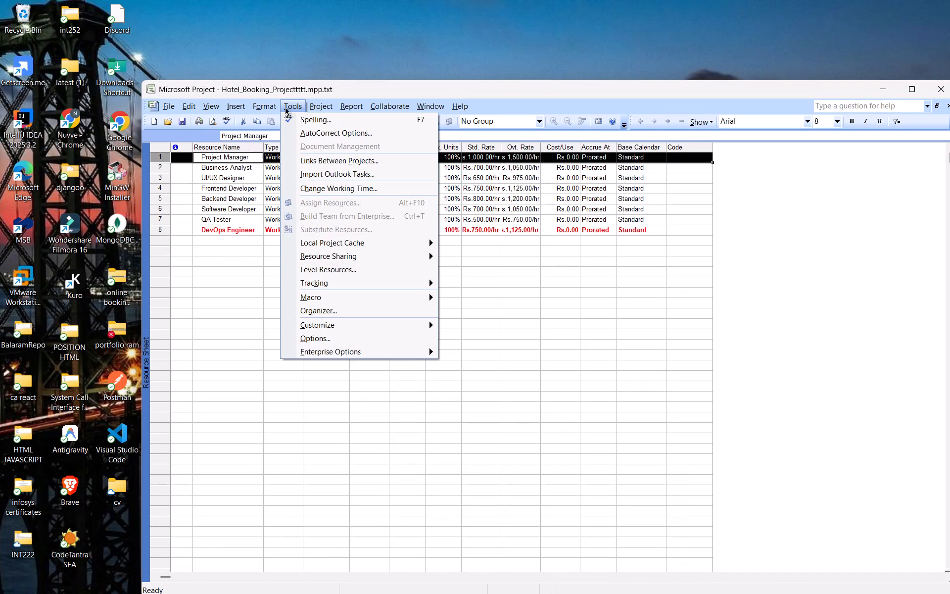
click(323, 190)
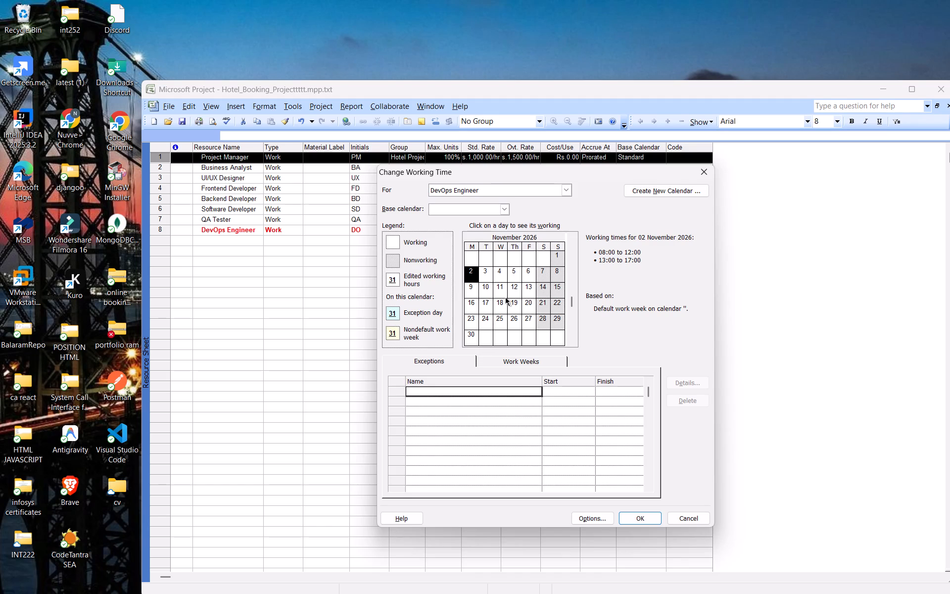
click(501, 186)
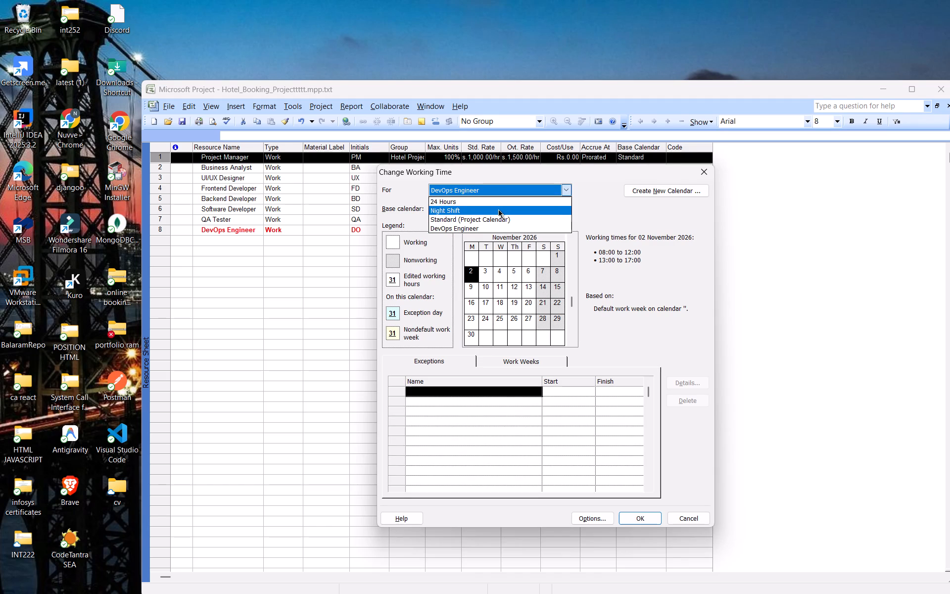
click(498, 220)
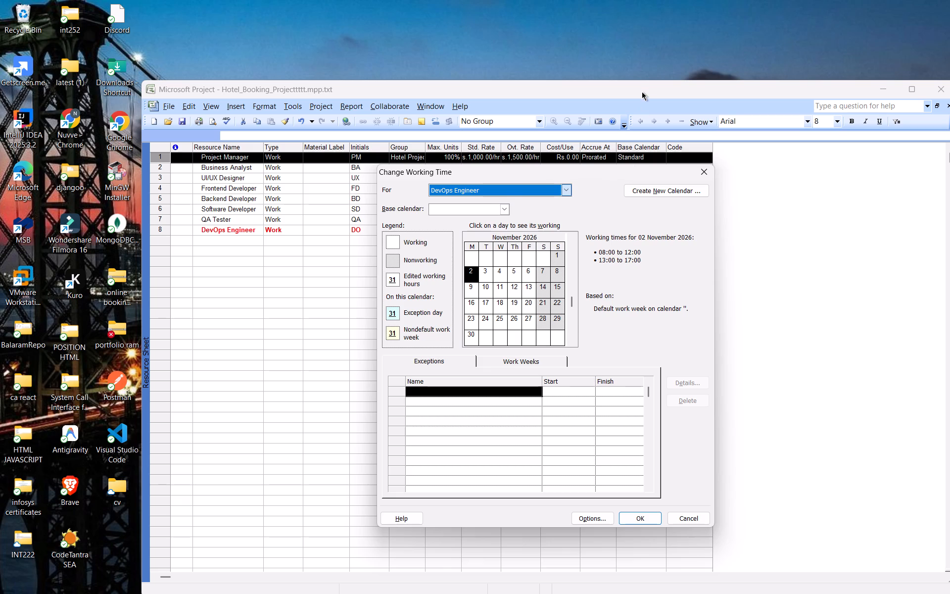
drag(642, 88, 537, 60)
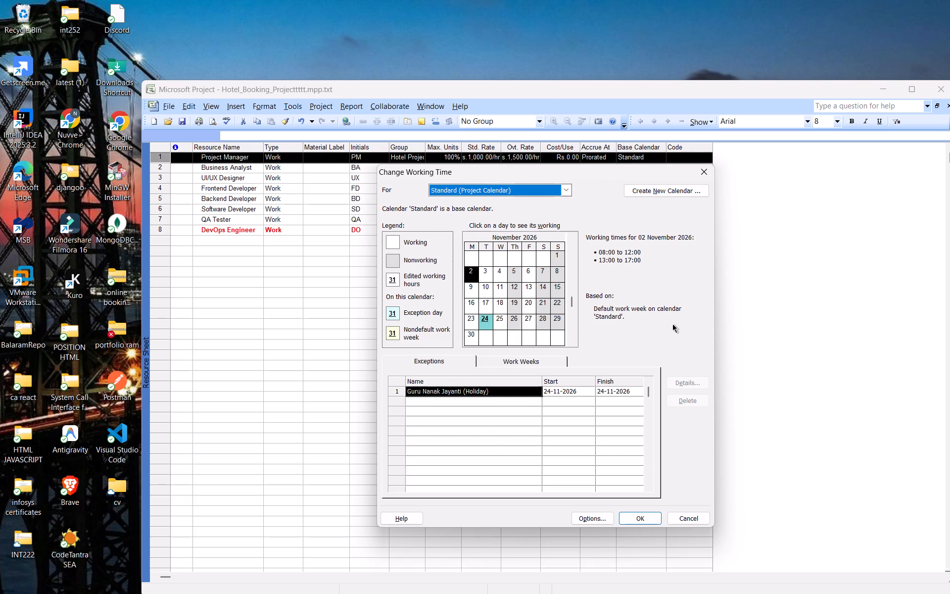
key(shift+super+s)
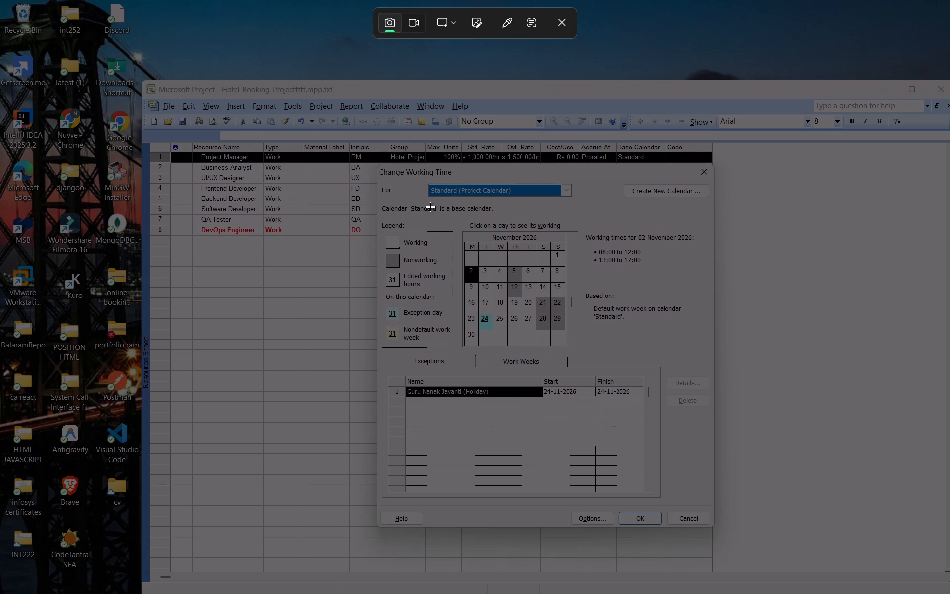
drag(380, 165, 529, 306)
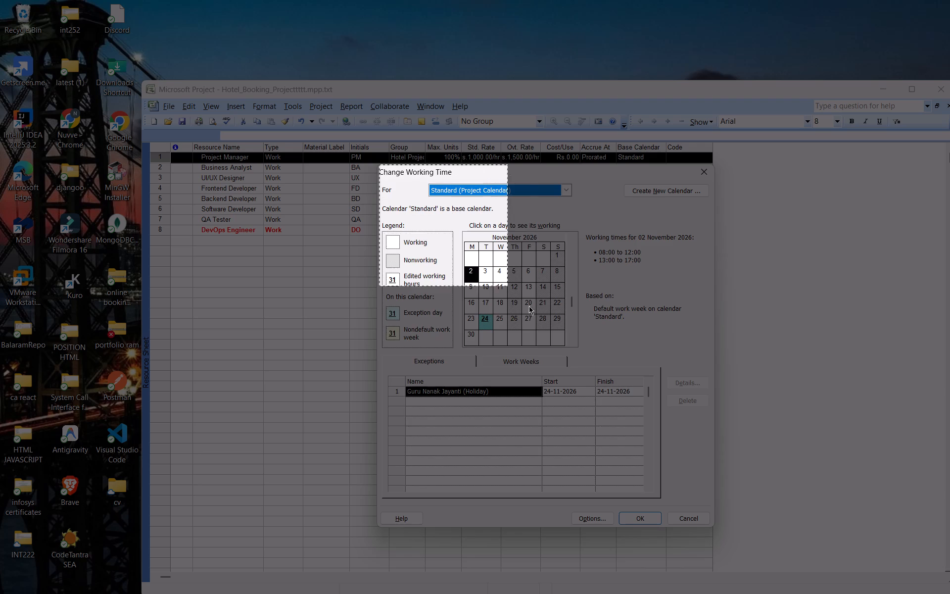
drag(529, 306, 709, 520)
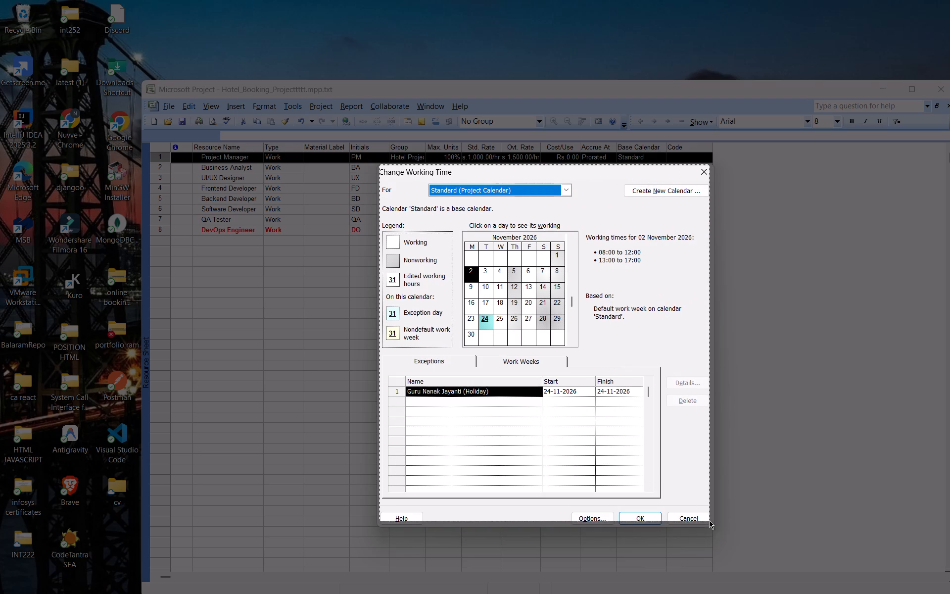
drag(709, 520, 714, 523)
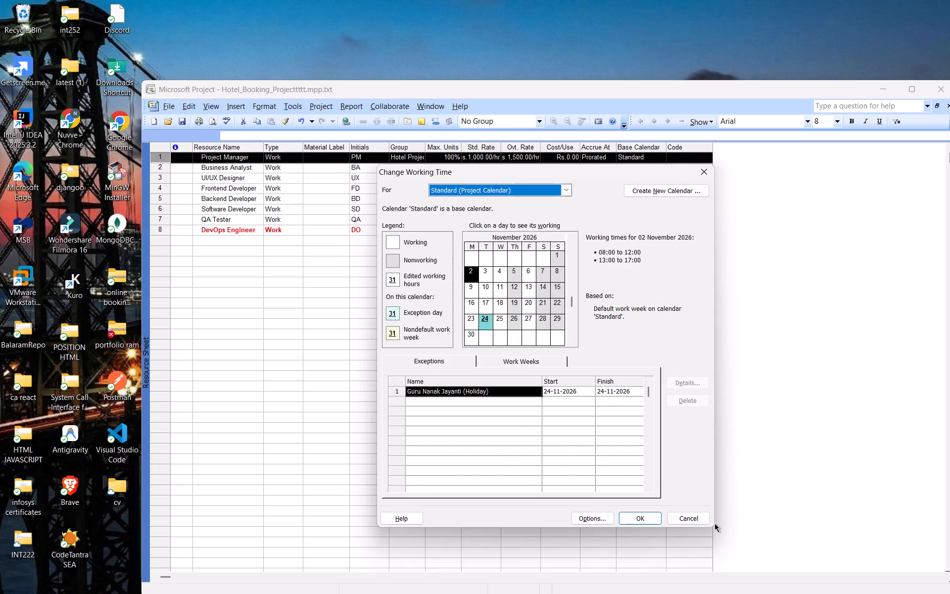
click(615, 63)
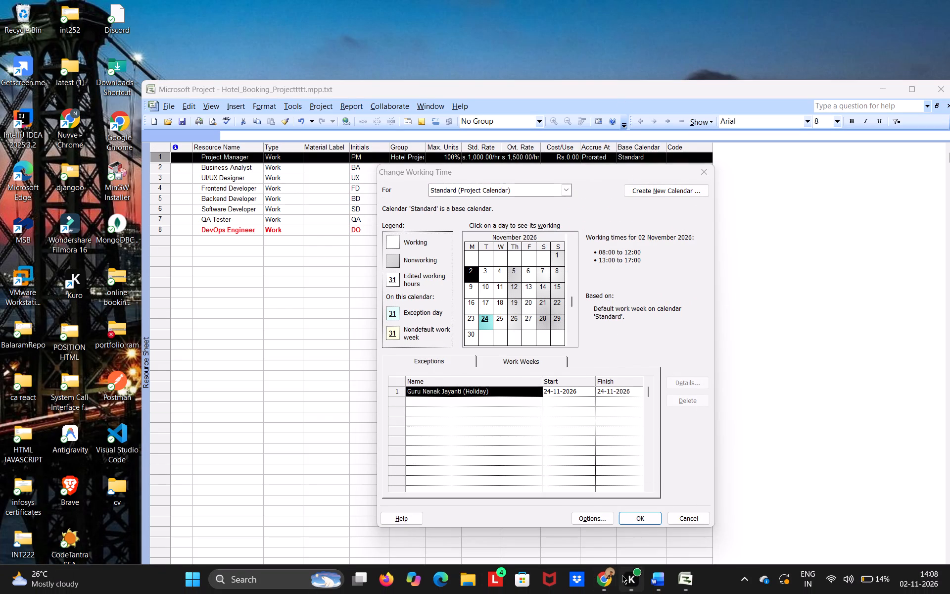
Return to the Word report and replace the image under the Holiday heading with the captured calendar screenshot.
click(652, 572)
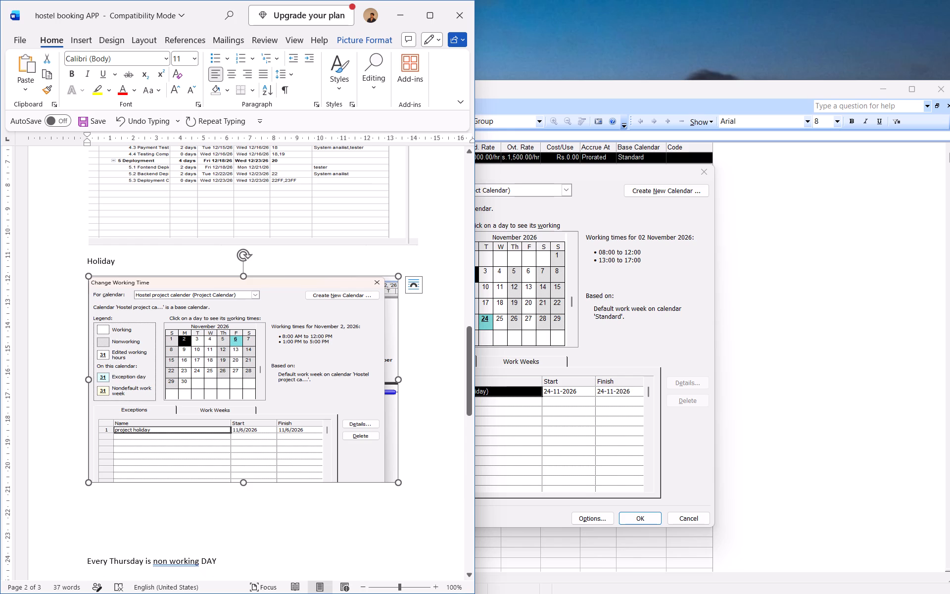
key(BackSpace)
key(ctrl+v)
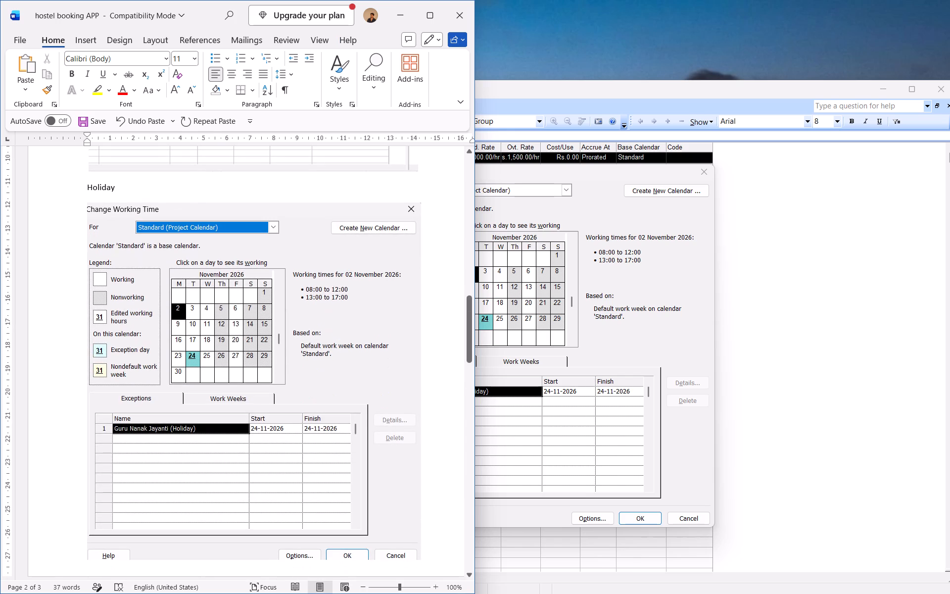
Back in Microsoft Project, capture the Change Working Time dialog with Thursday 3 December 2026 selected, then close the dialog and minimize Project.
scroll(371, 367, down, 5)
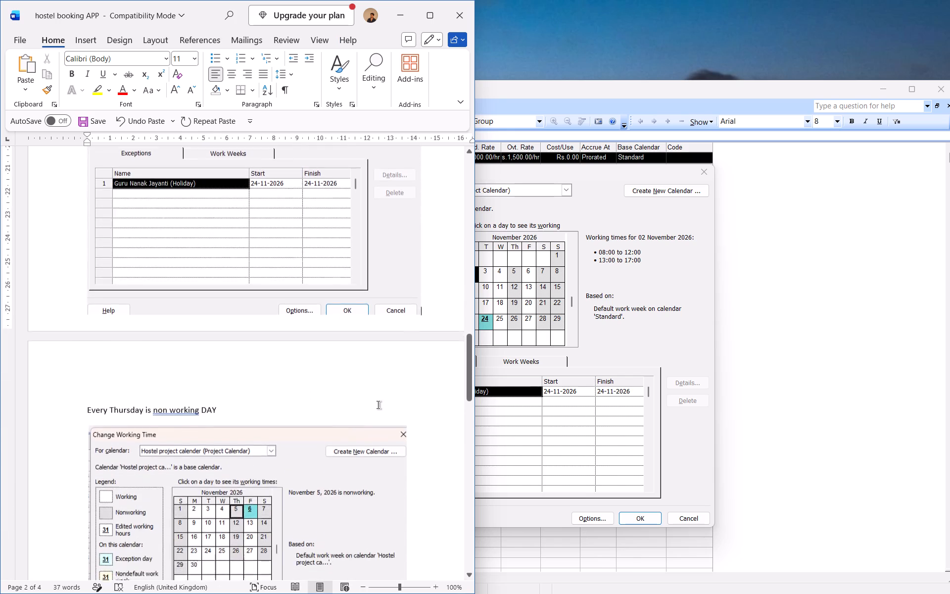
scroll(378, 405, down, 3)
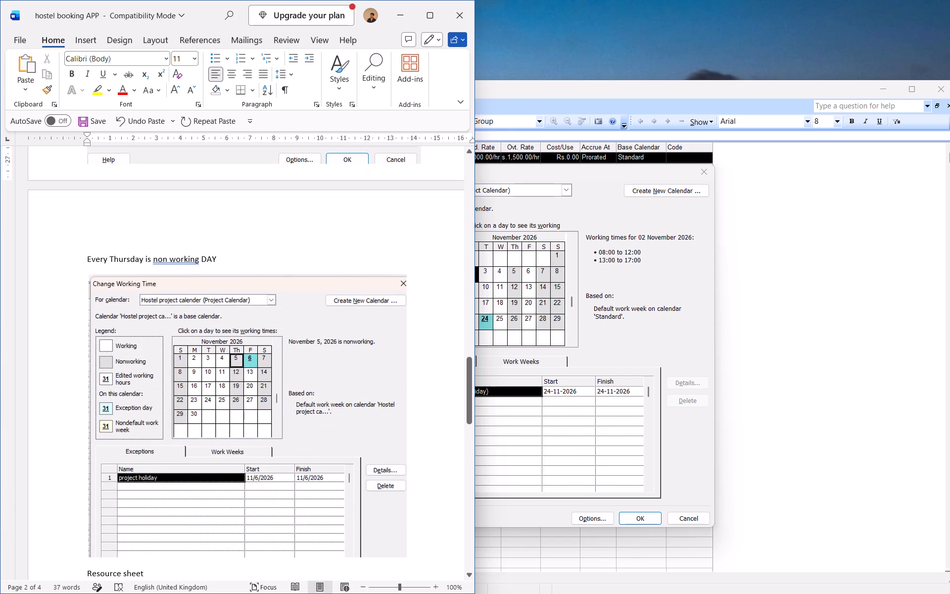
click(378, 380)
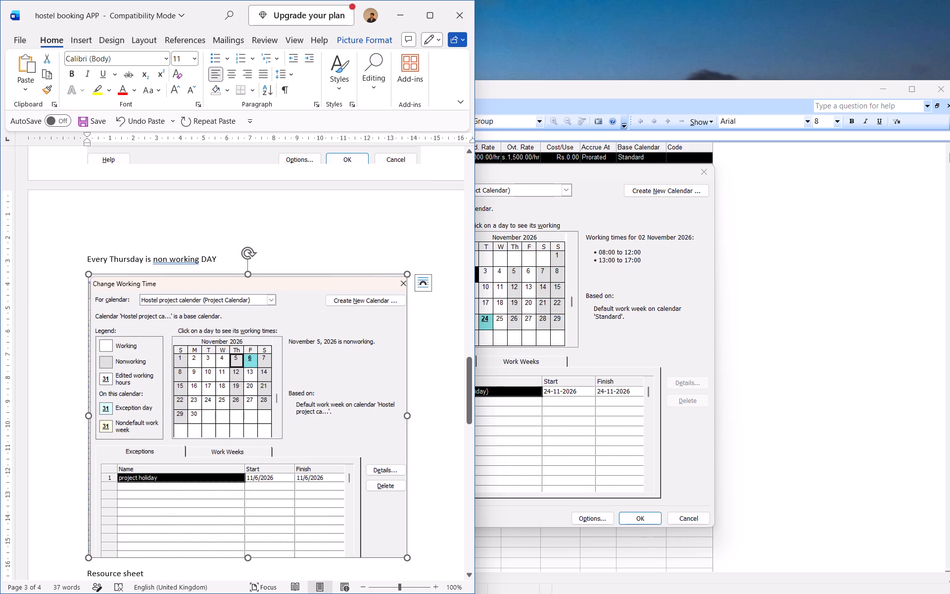
click(576, 326)
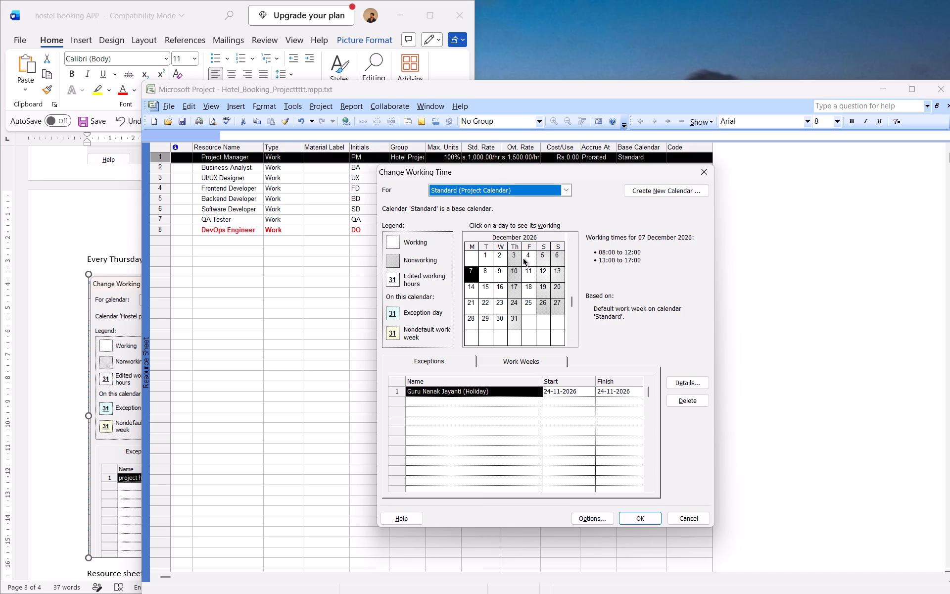
click(516, 252)
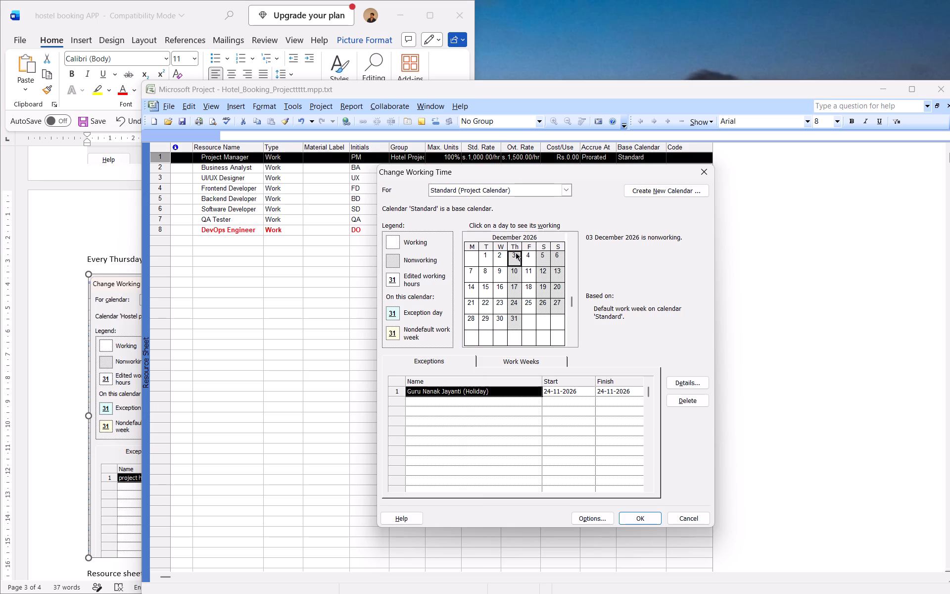
key(BackSpace)
key(shift+super+s)
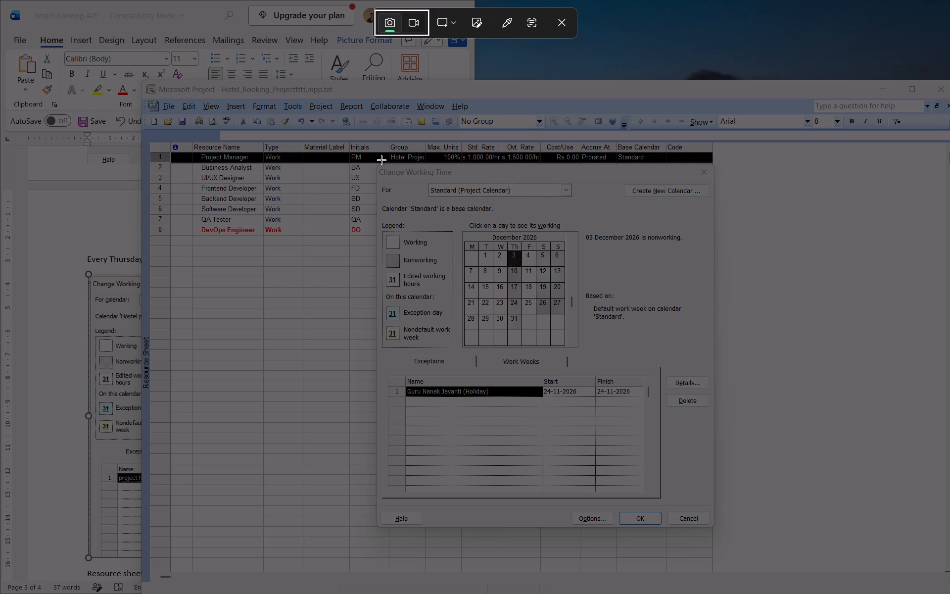
drag(380, 167, 539, 382)
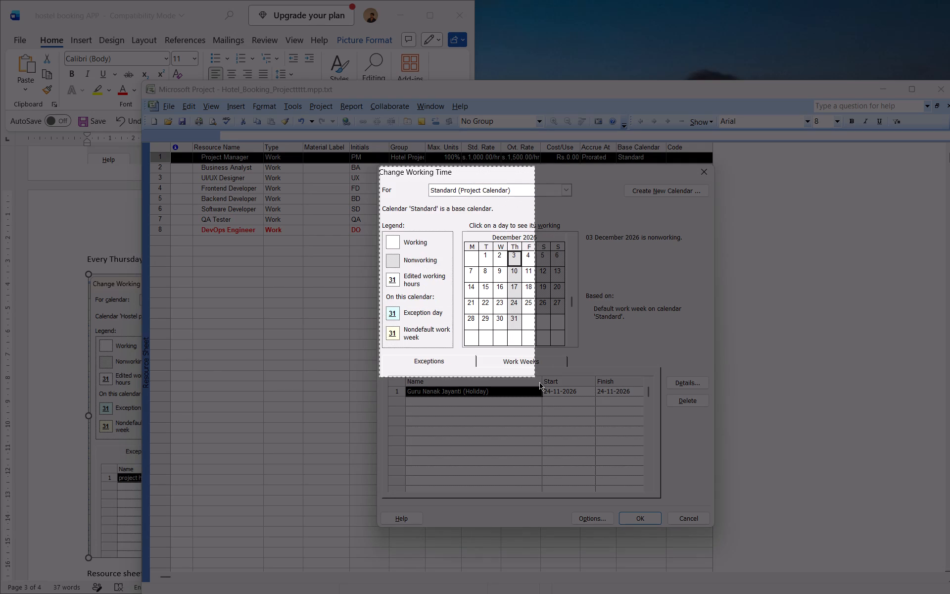
drag(539, 382, 713, 526)
click(808, 39)
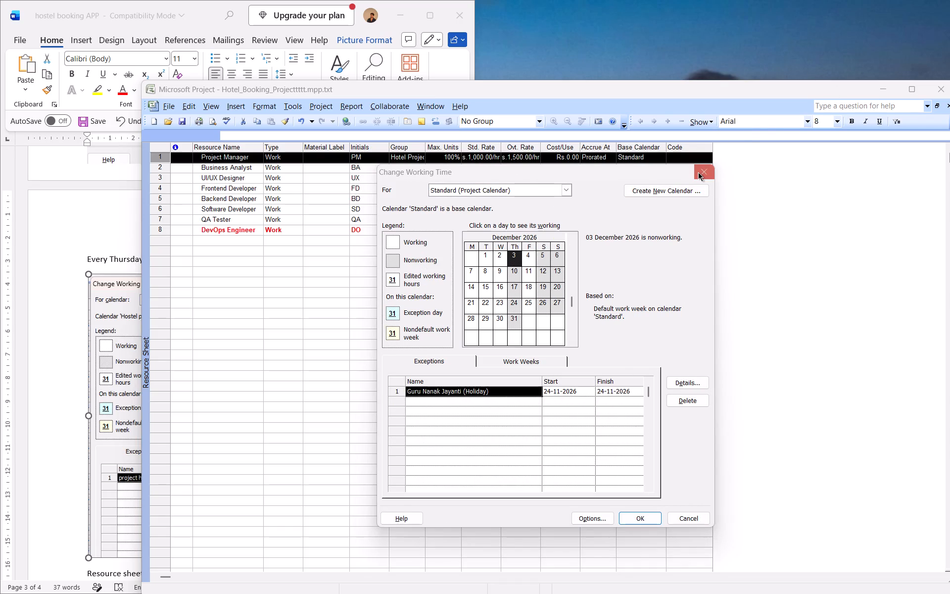
click(698, 173)
click(879, 89)
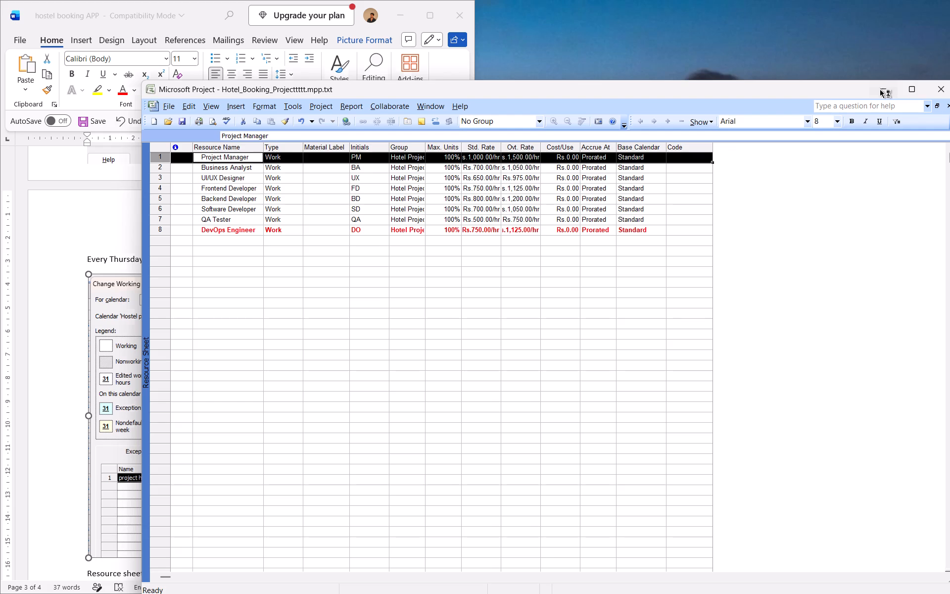
Replace the calendar image under "Every Thursday is non working DAY" in the Word report with the new screenshot.
scroll(264, 336, down, 6)
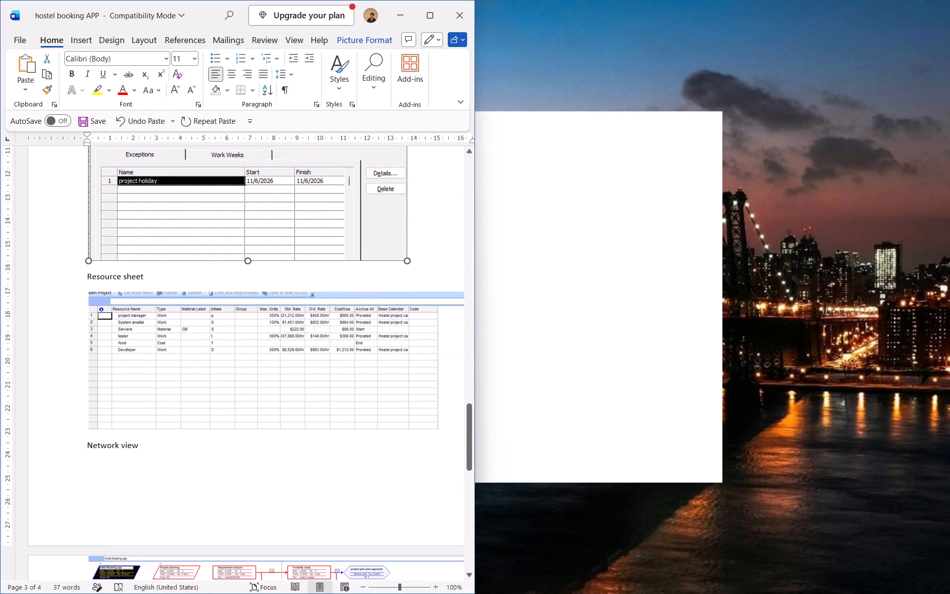
scroll(268, 349, up, 1)
click(292, 259)
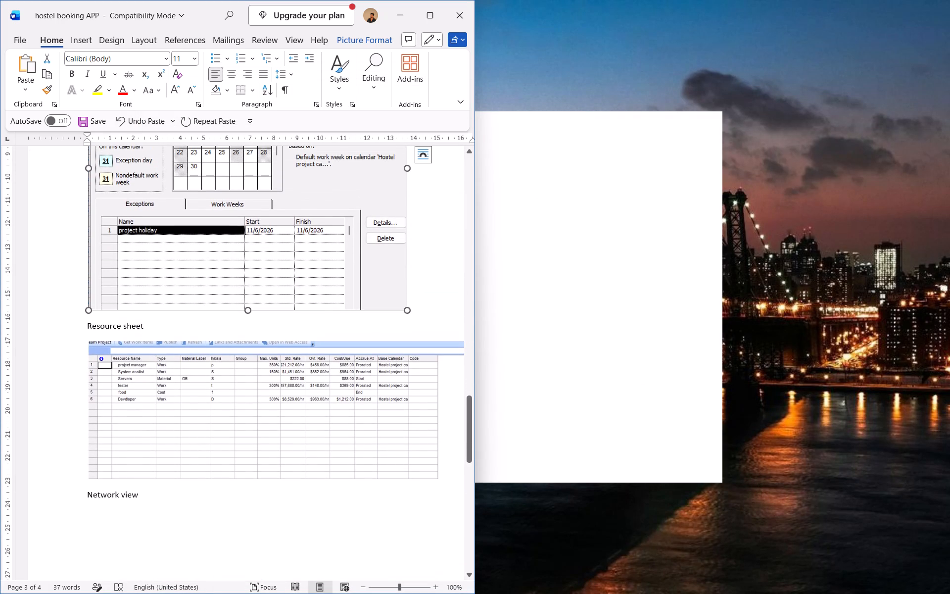
key(BackSpace)
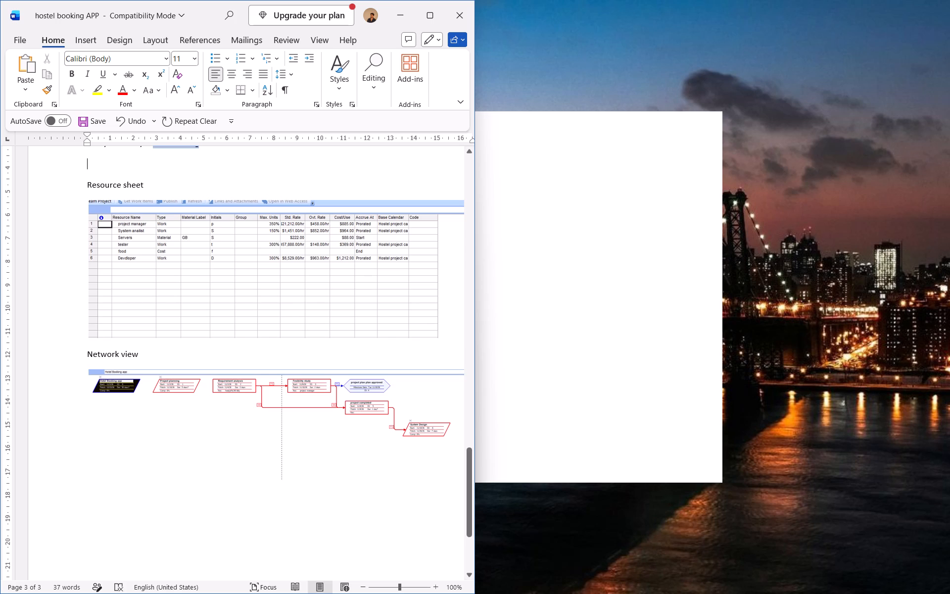
key(ctrl+v)
Insert a blank line before the image under the Resource sheet heading.
scroll(303, 265, down, 8)
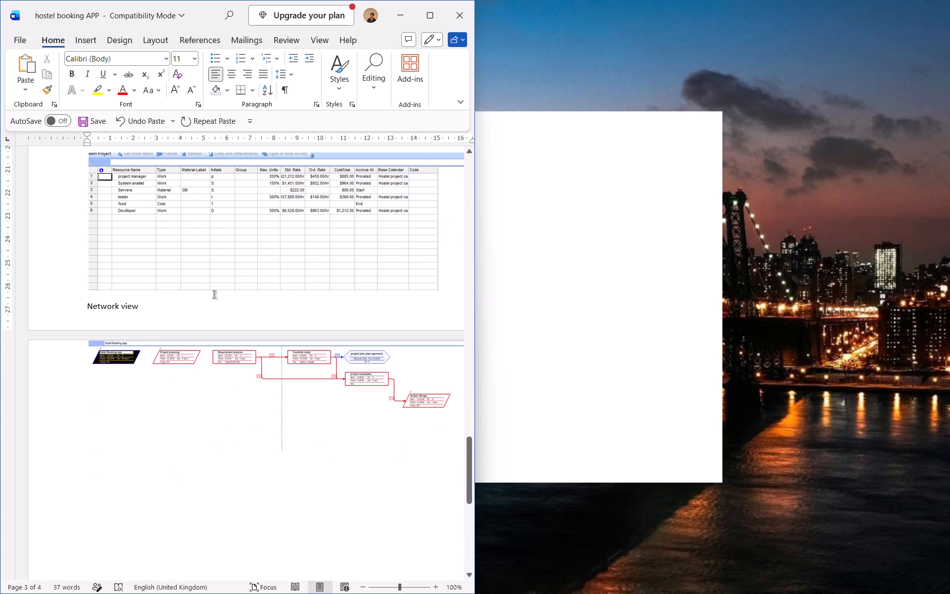
click(459, 285)
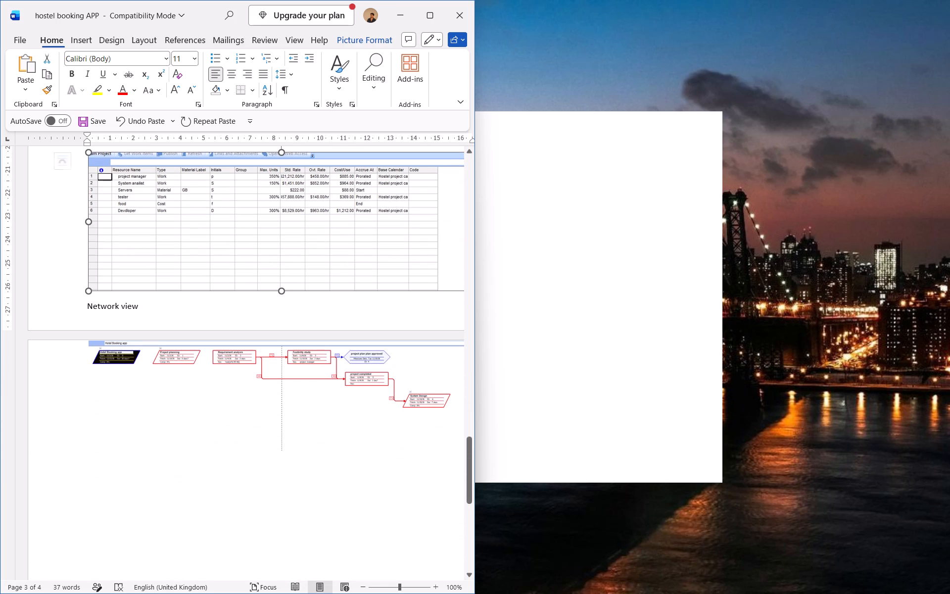
key(Return)
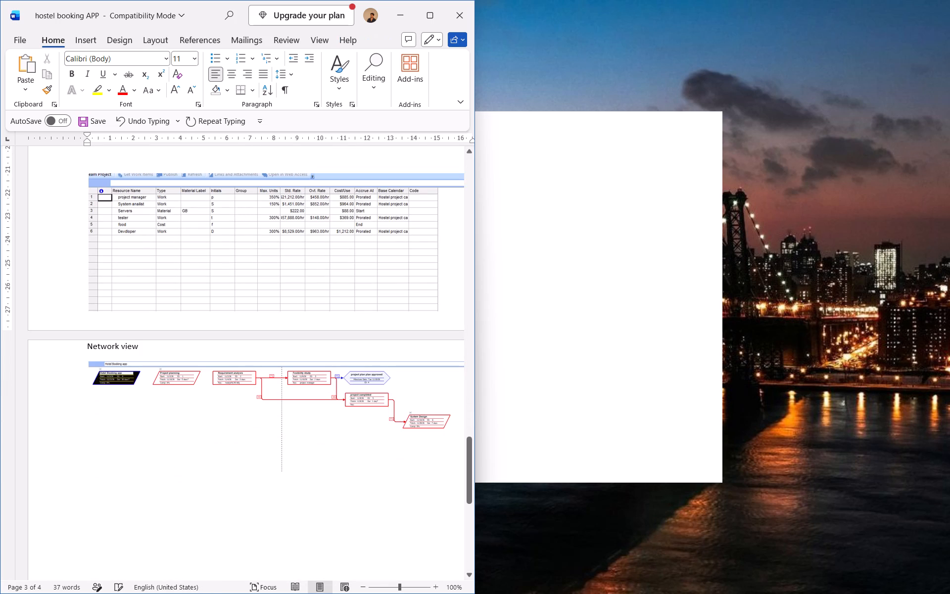
Maximize the report window and review the pages from the calendar screenshots back to the Hostel Booking app title.
scroll(282, 285, up, 13)
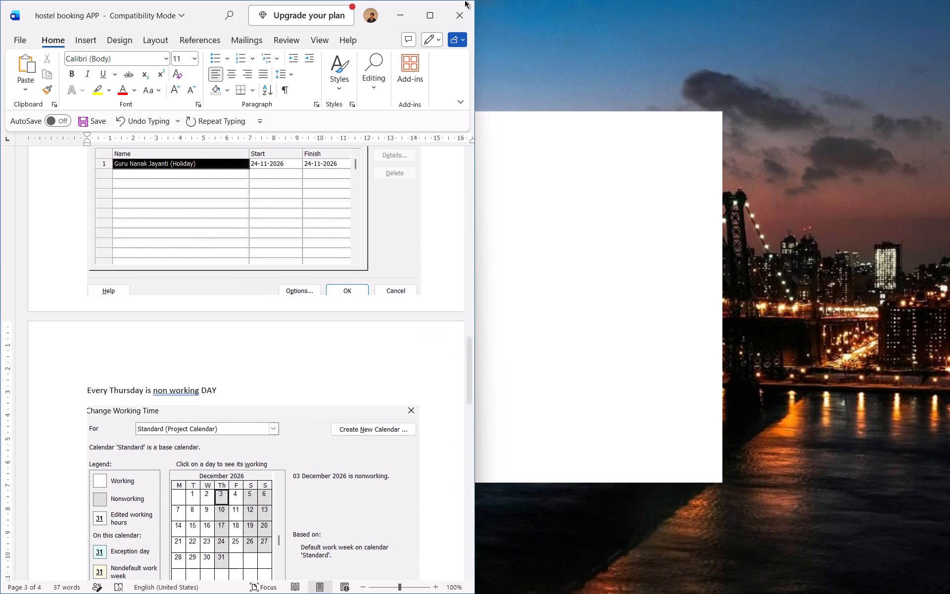
click(433, 11)
scroll(352, 410, up, 4)
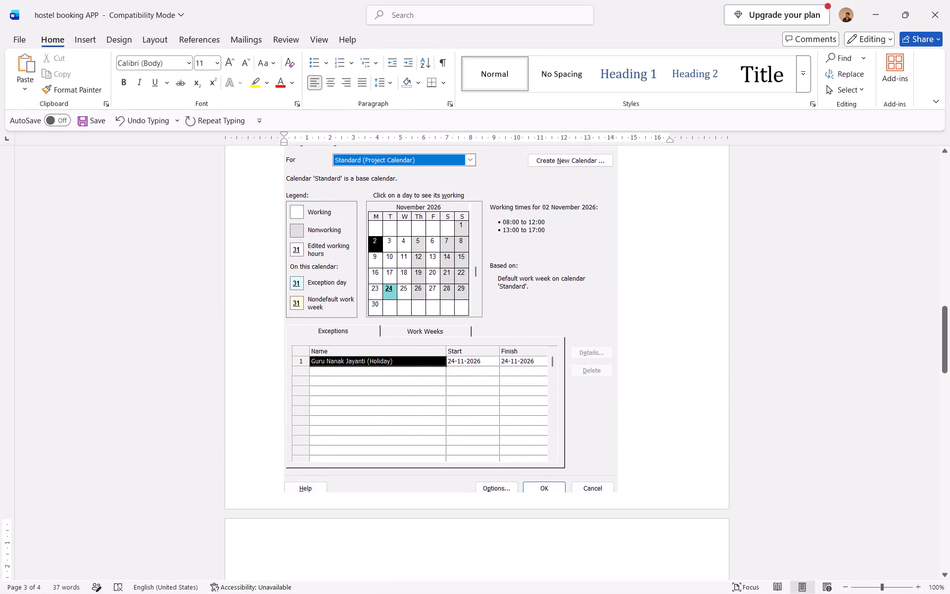
scroll(358, 394, up, 10)
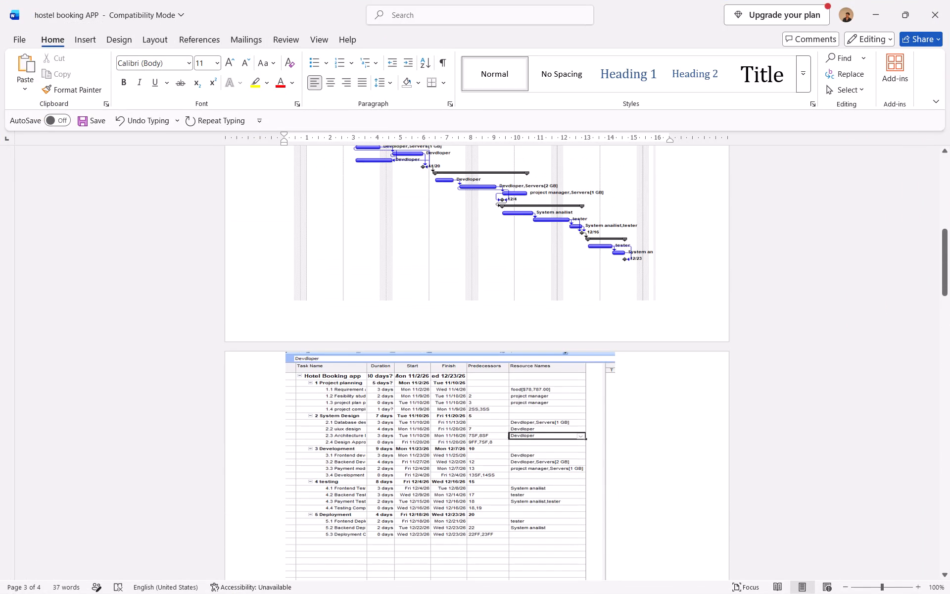
scroll(380, 366, up, 6)
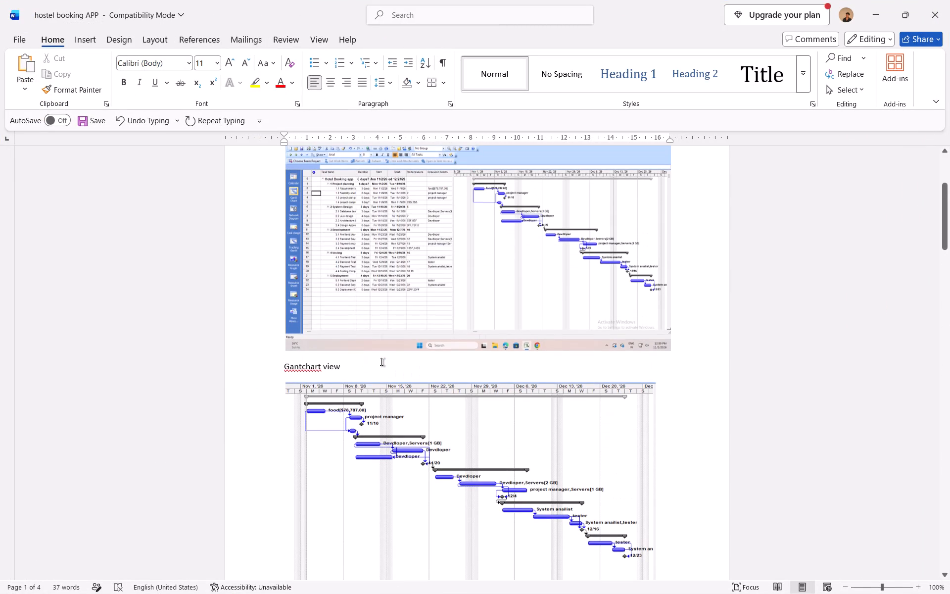
scroll(381, 362, down, 6)
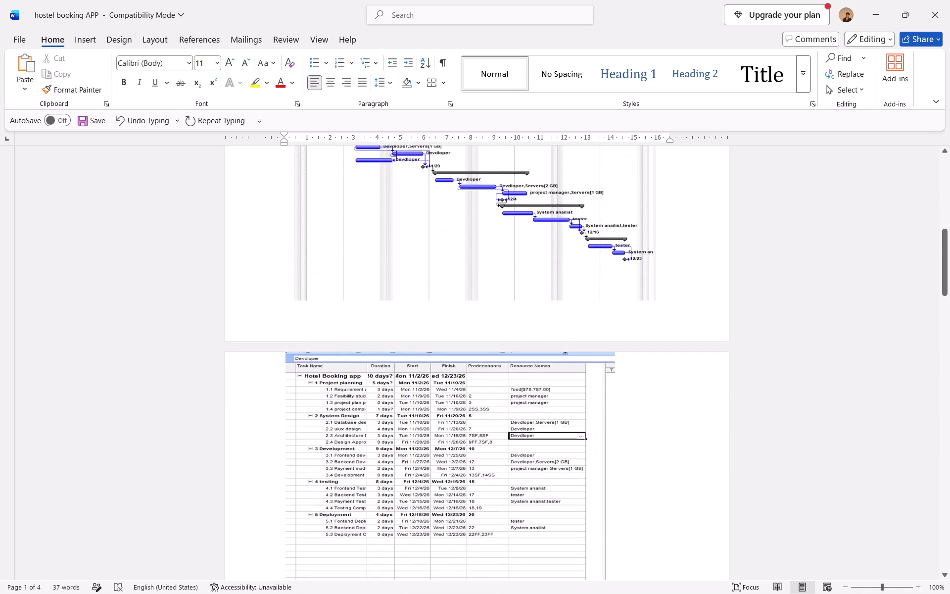
scroll(381, 362, up, 5)
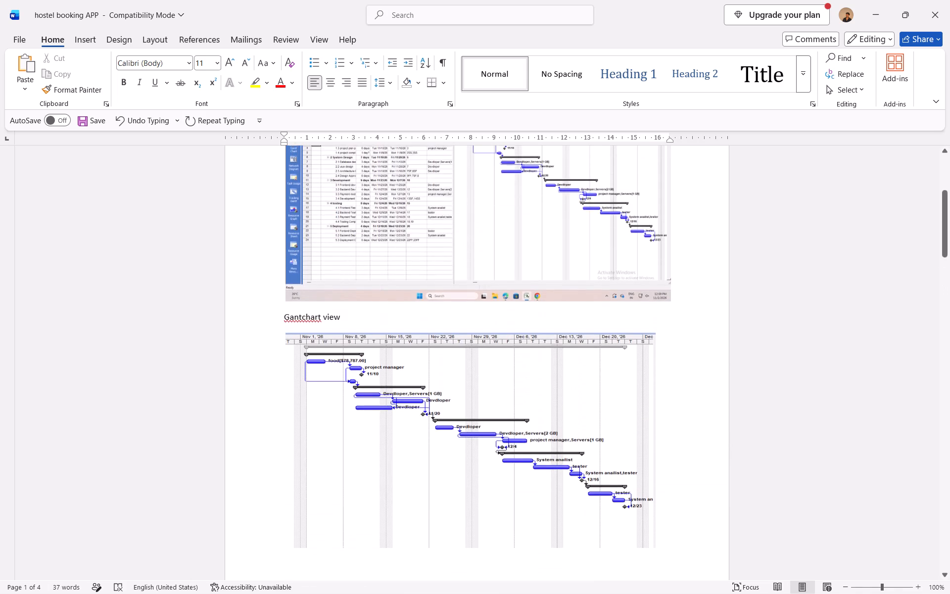
scroll(381, 362, up, 3)
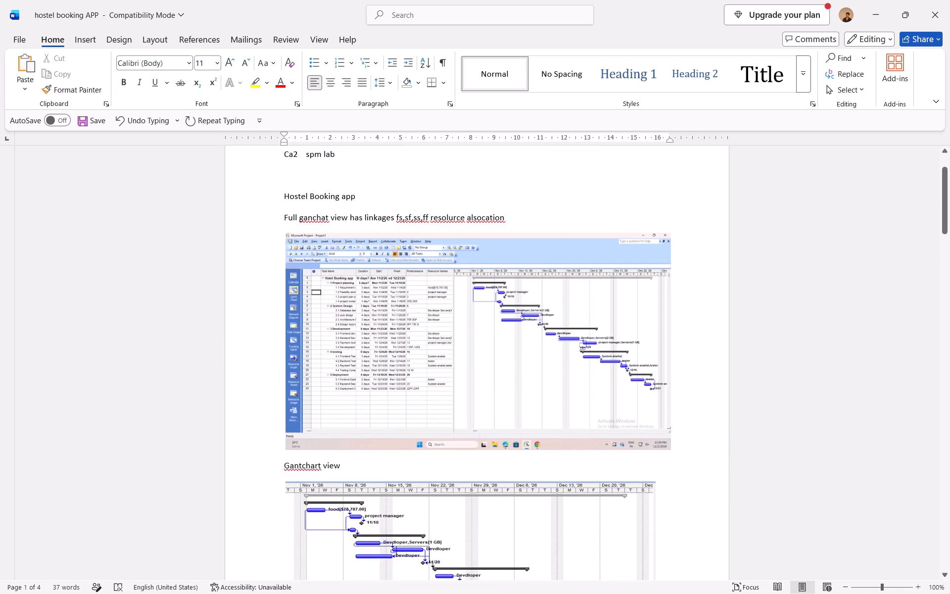
Correct the caption under Hostel Booking app: spell gantchart and resource properly and remove the extra letter from alsocation.
click(311, 219)
key(t)
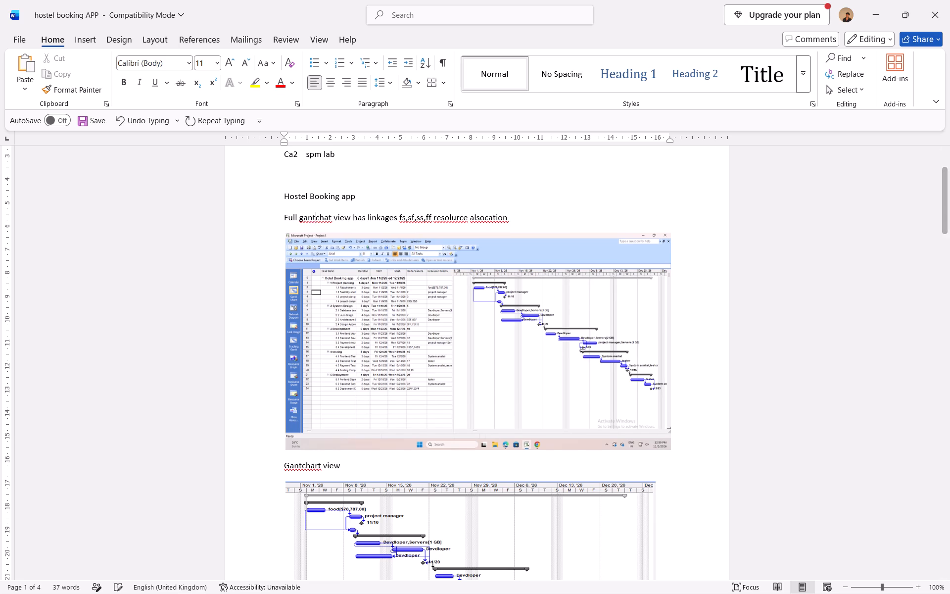
click(327, 221)
key(r)
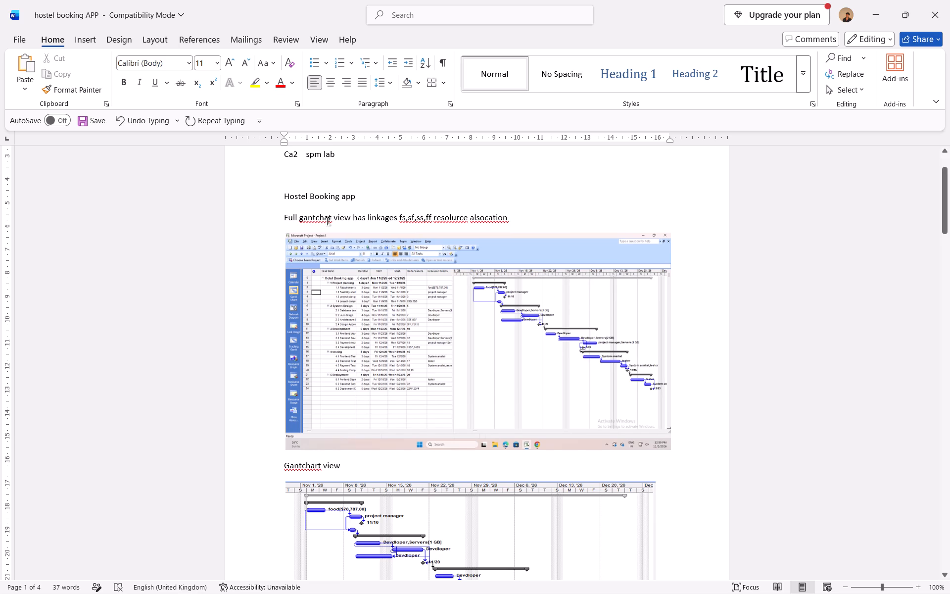
click(485, 220)
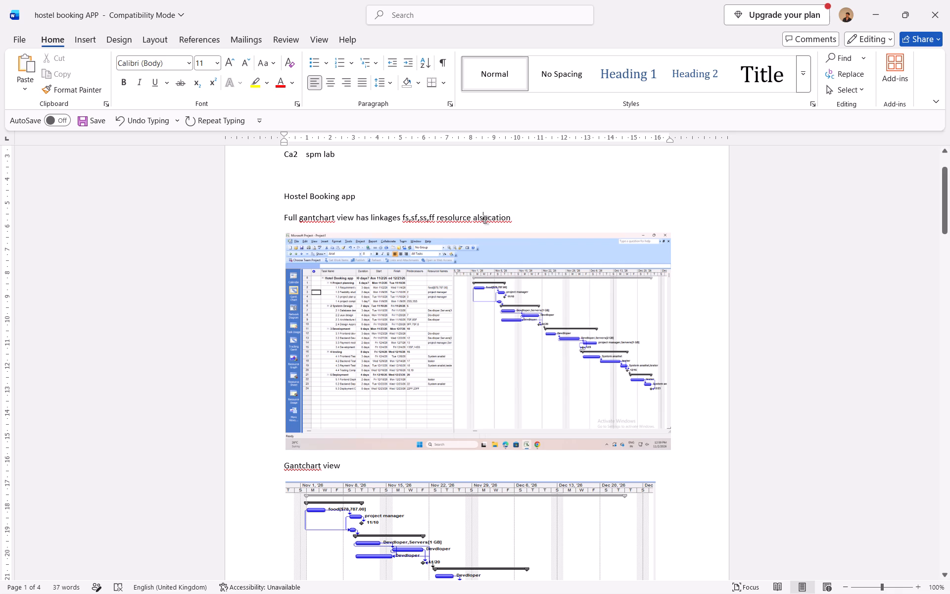
click(454, 219)
key(BackSpace)
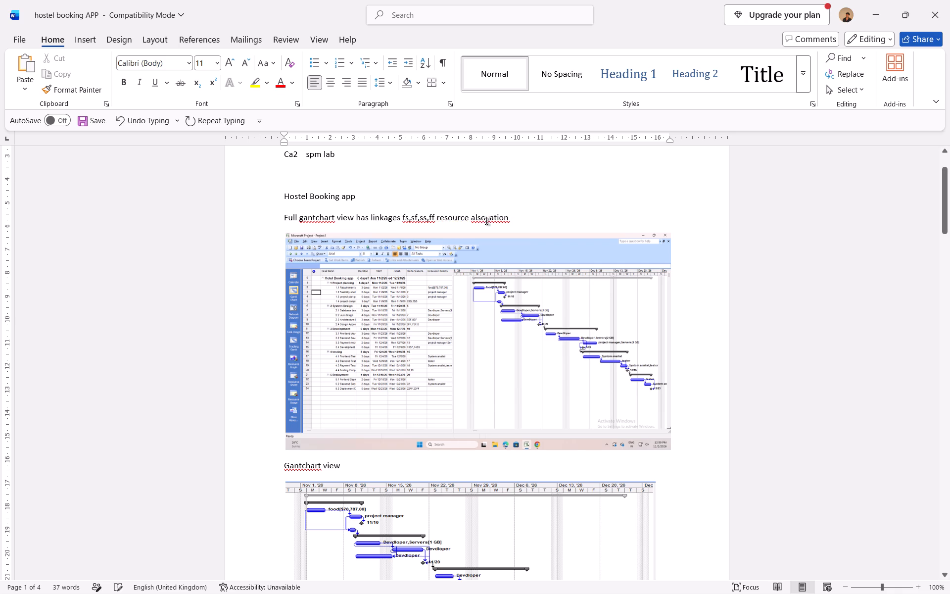
click(482, 216)
key(BackSpace)
Review the report's images from the Gantt chart through the holiday calendars and Resource sheet to Network view.
scroll(506, 239, down, 2)
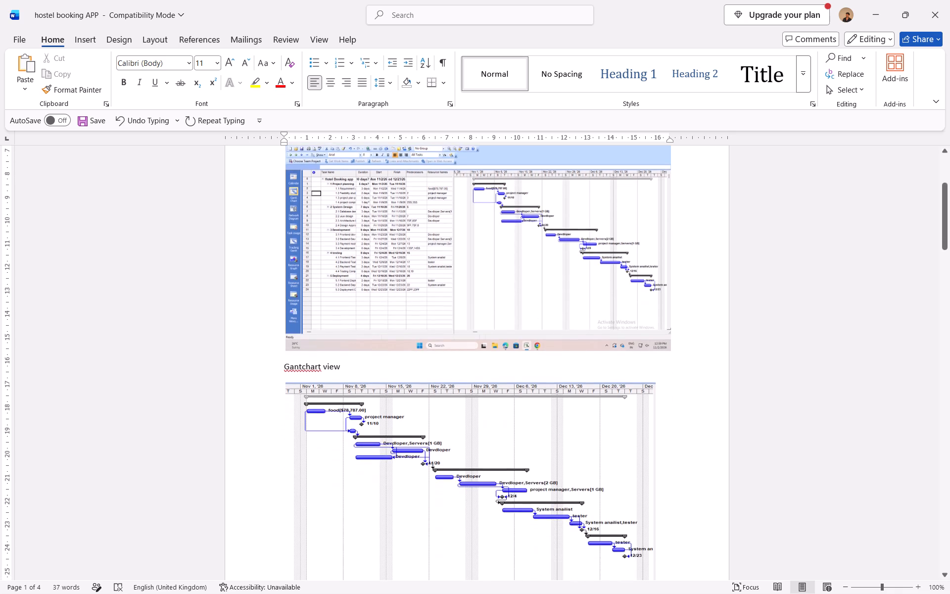
scroll(507, 239, down, 10)
scroll(524, 282, down, 4)
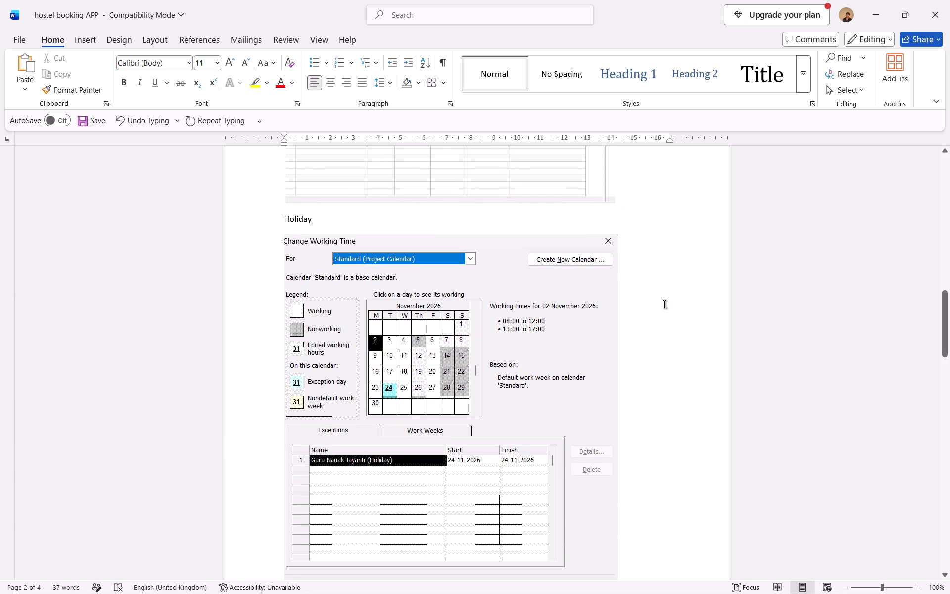
scroll(664, 304, down, 6)
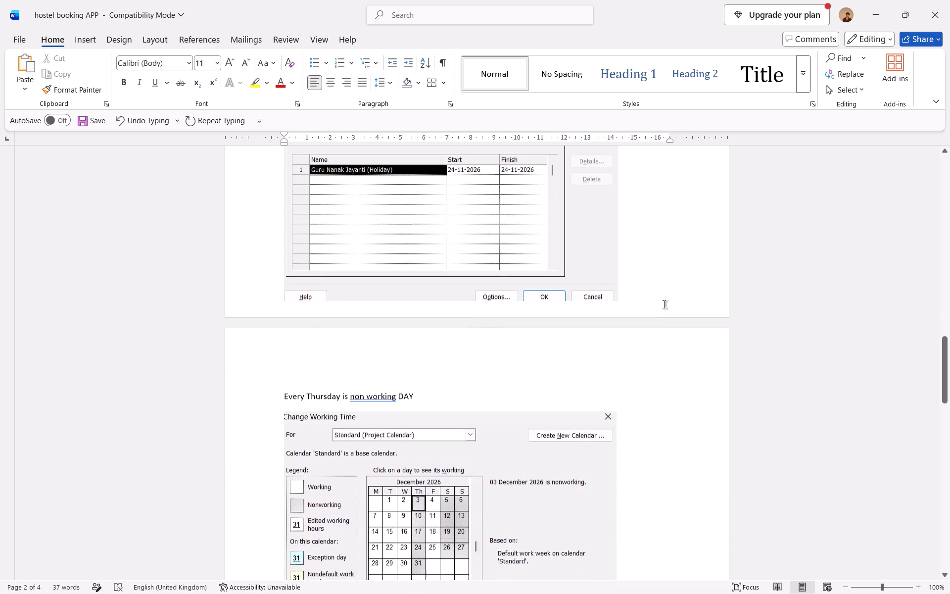
scroll(663, 304, down, 1)
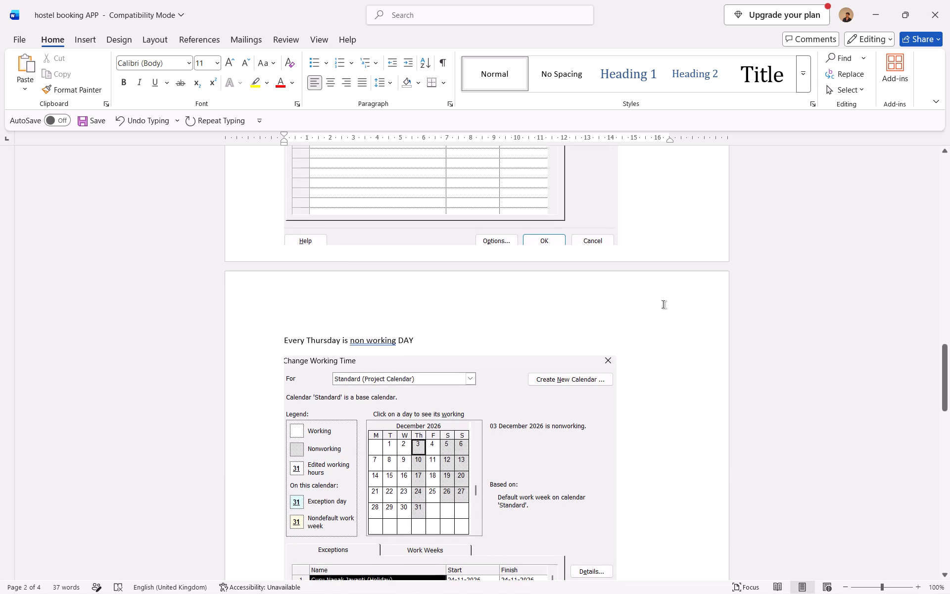
scroll(663, 304, down, 7)
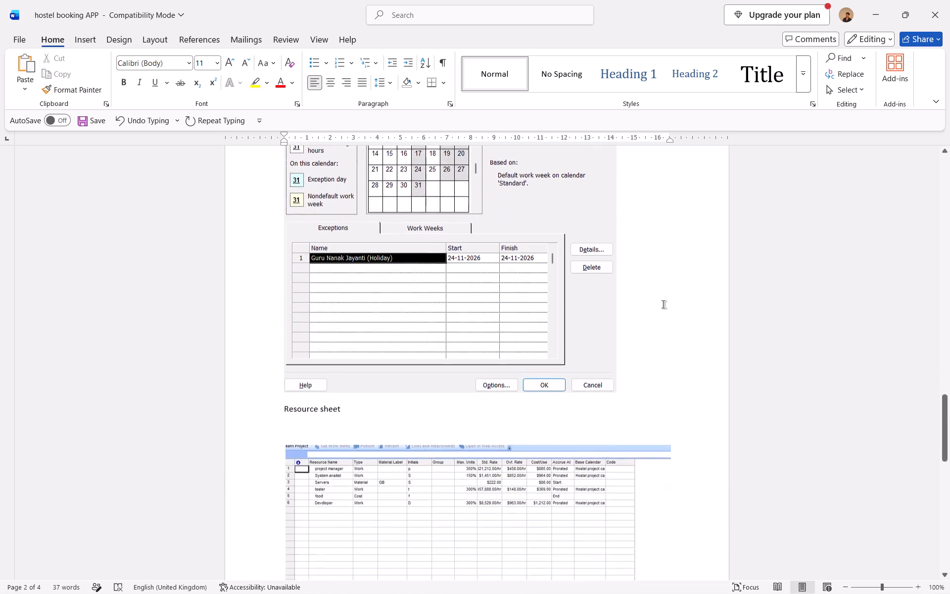
scroll(663, 304, down, 2)
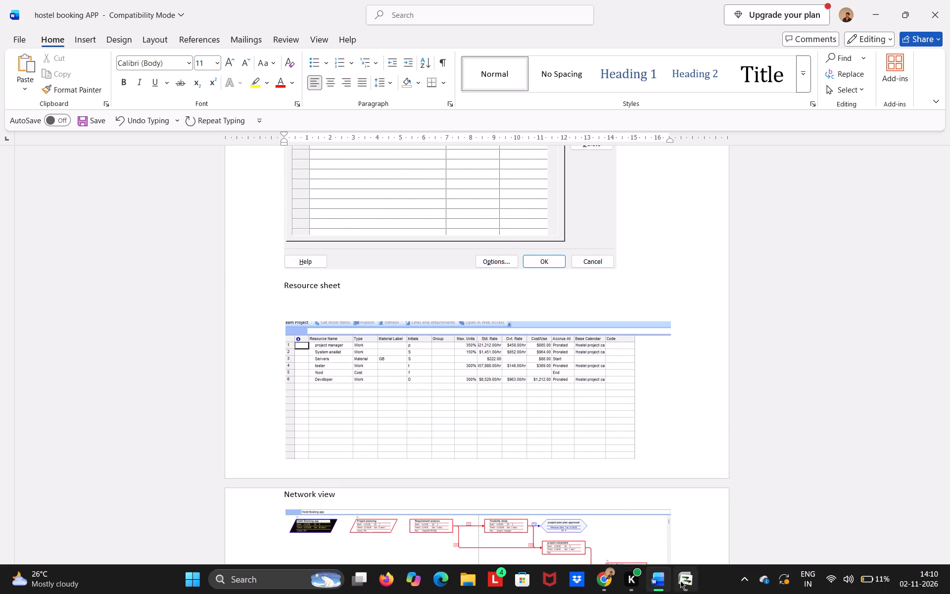
Switch to Microsoft Project and examine the Resource Sheet and the Gantt Chart's resource assignments.
click(680, 581)
click(678, 582)
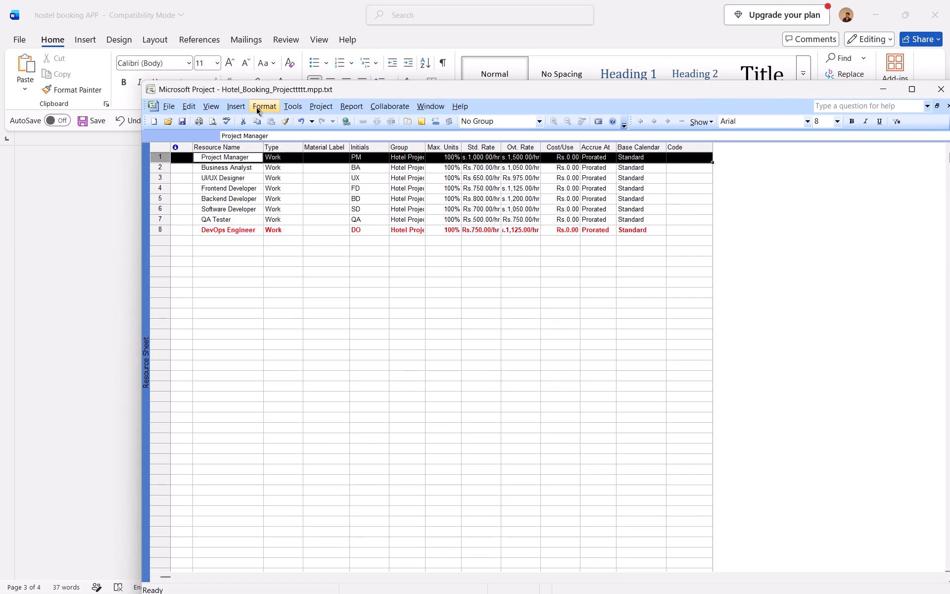
click(215, 104)
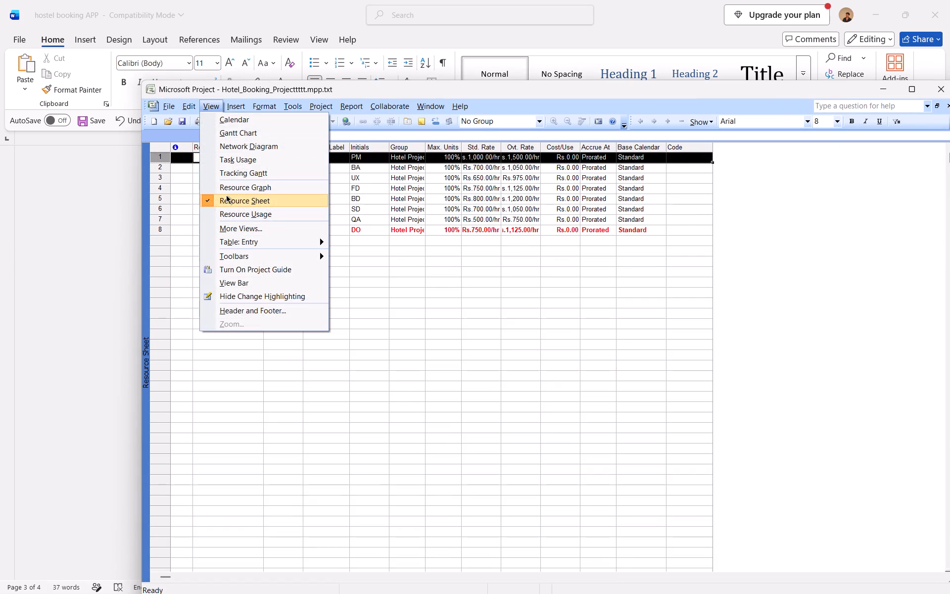
click(226, 195)
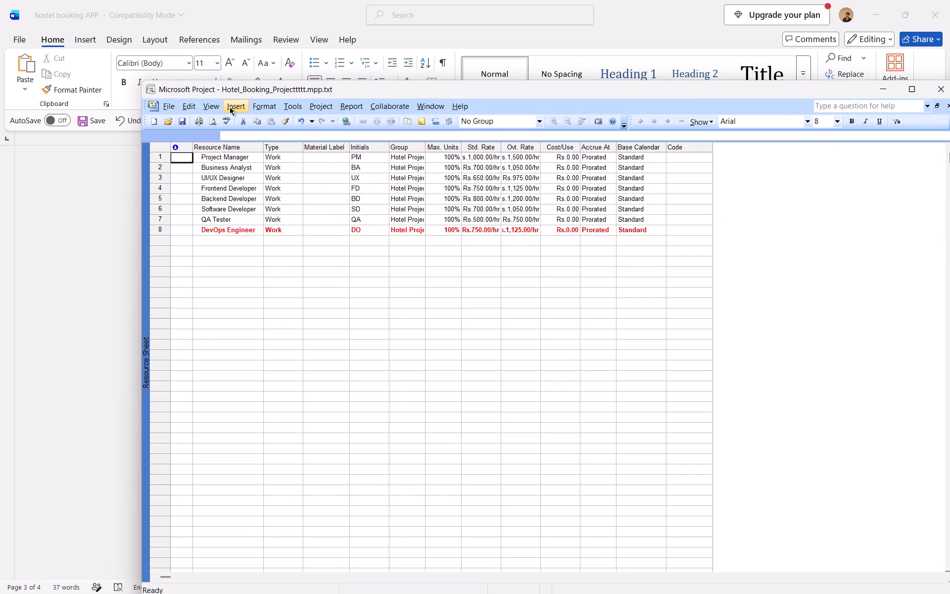
click(208, 105)
click(224, 132)
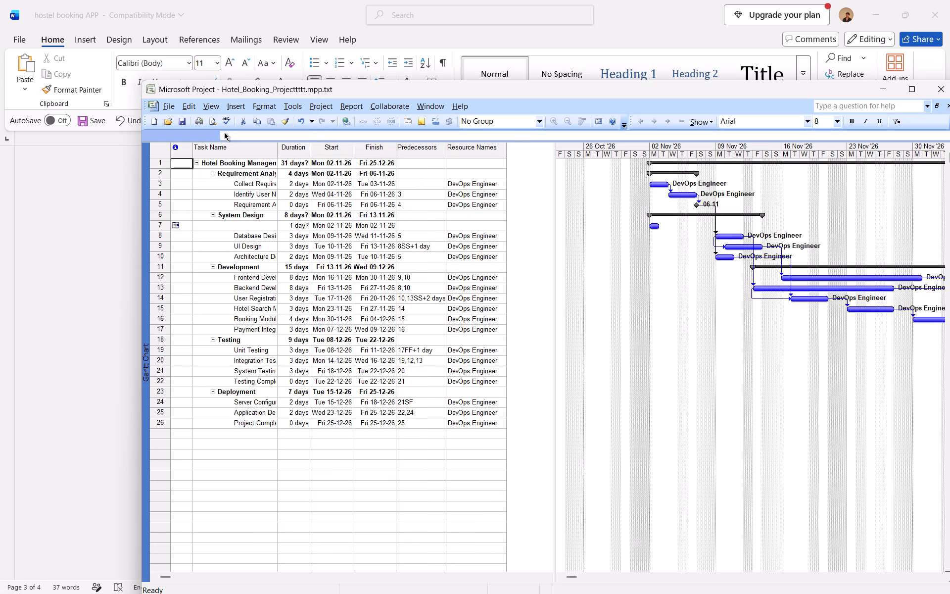
click(470, 179)
click(469, 192)
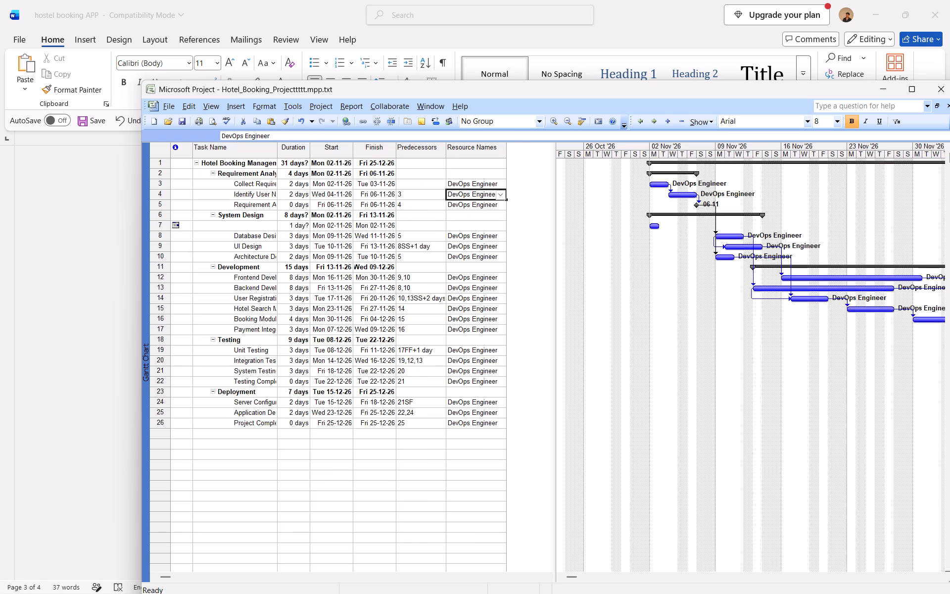
click(469, 192)
Close Microsoft Project without saving changes to Hotel_Booking_Projecttttt.mpp.txt.
click(939, 86)
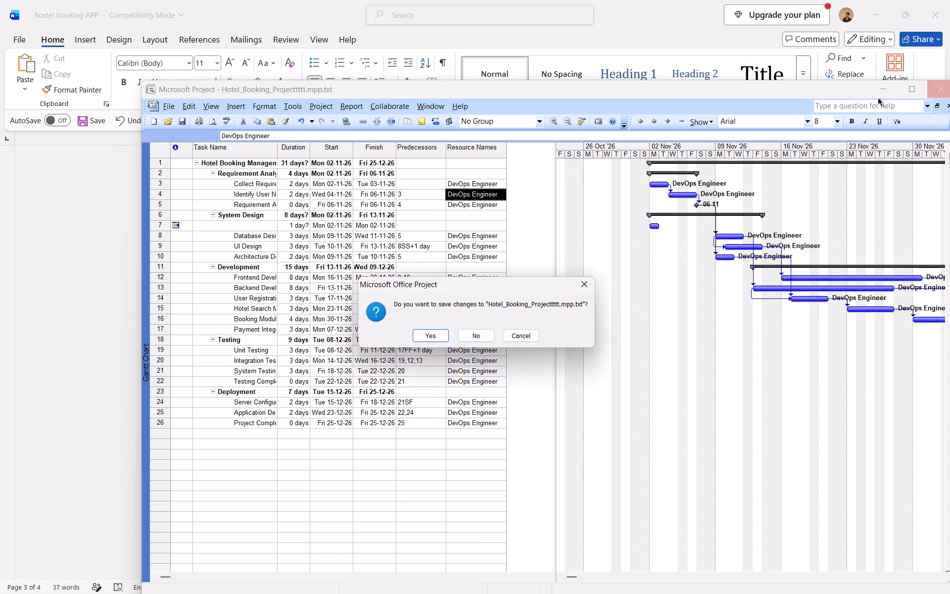
click(481, 338)
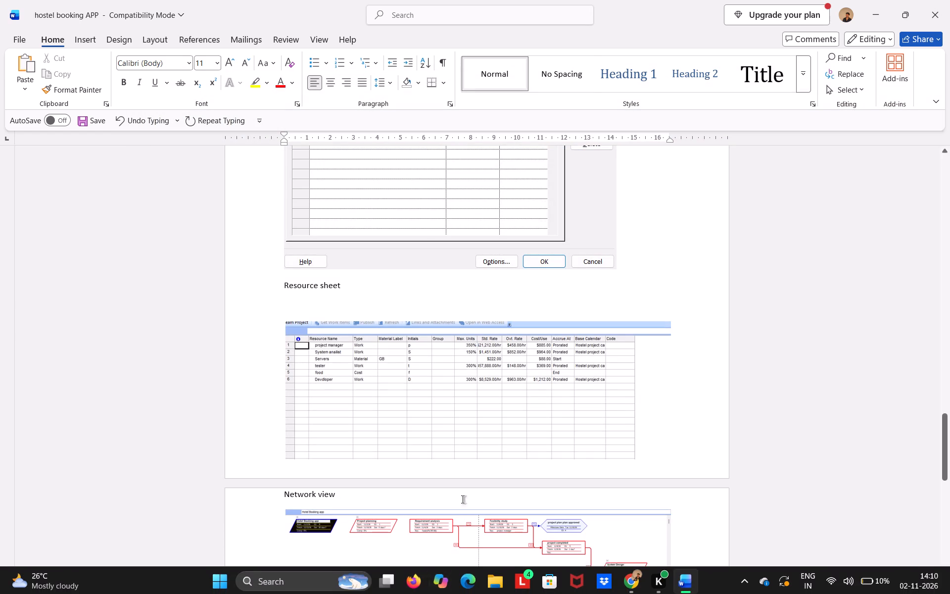
Select the diagram image under the Network view heading in the Word report.
scroll(423, 314, down, 8)
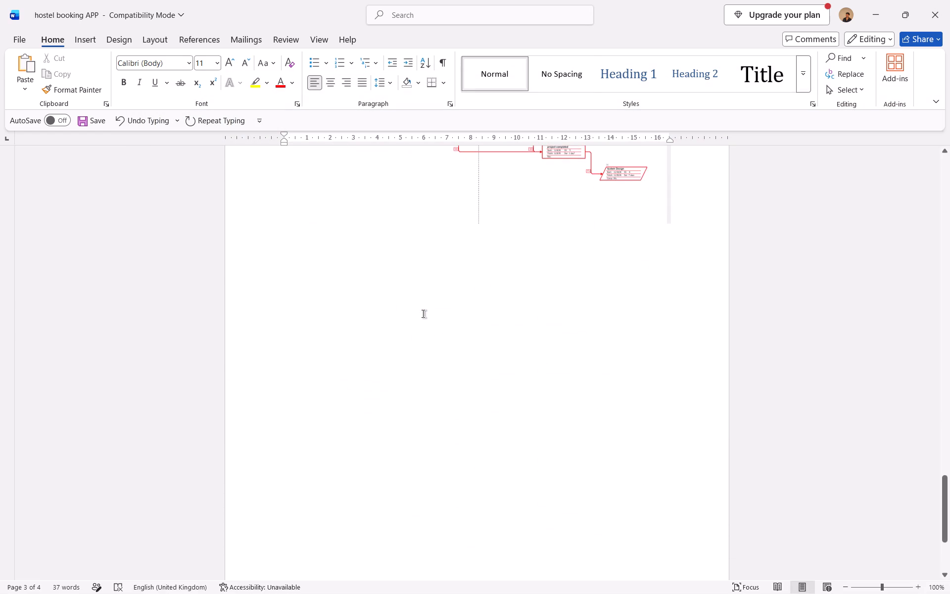
scroll(424, 310, up, 3)
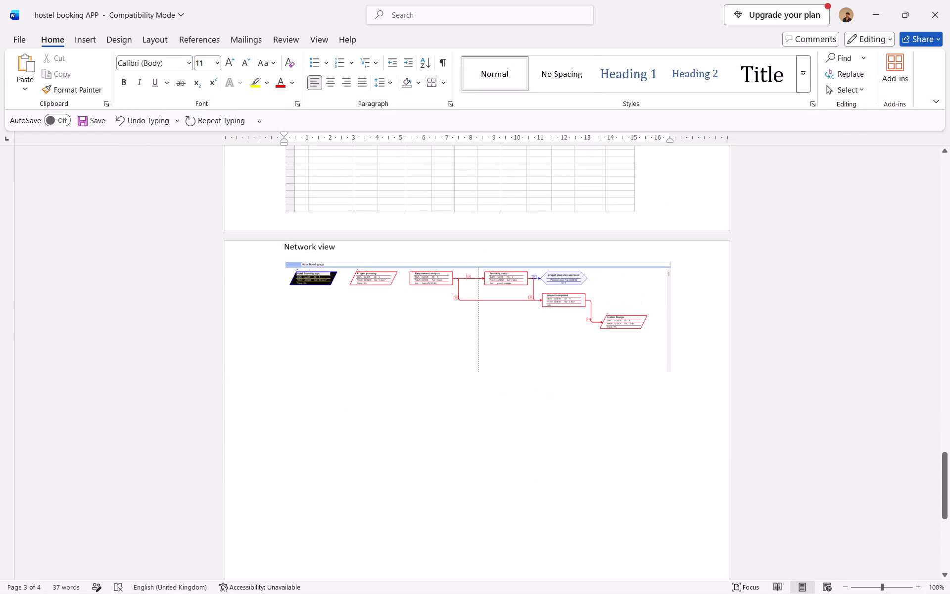
scroll(424, 308, up, 1)
scroll(424, 308, down, 3)
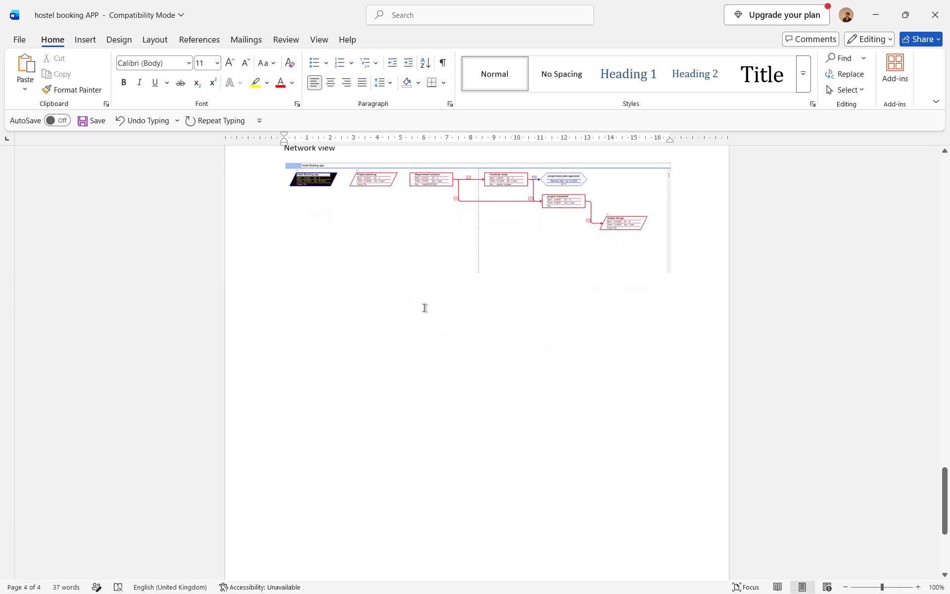
click(486, 227)
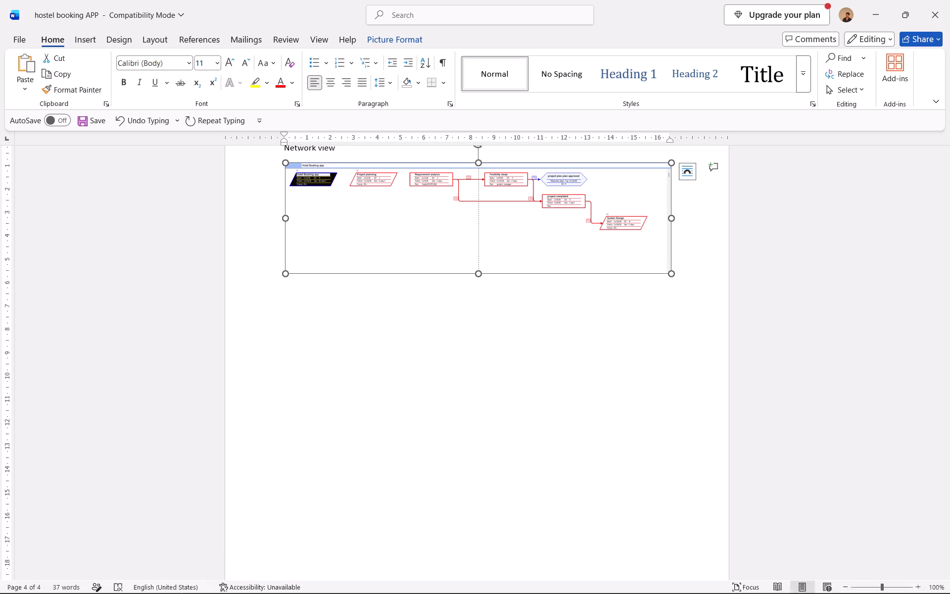
Launch Microsoft Project again and open Hotel_Booking_Projecttttt.mpp.txt from the Downloads folder.
click(213, 574)
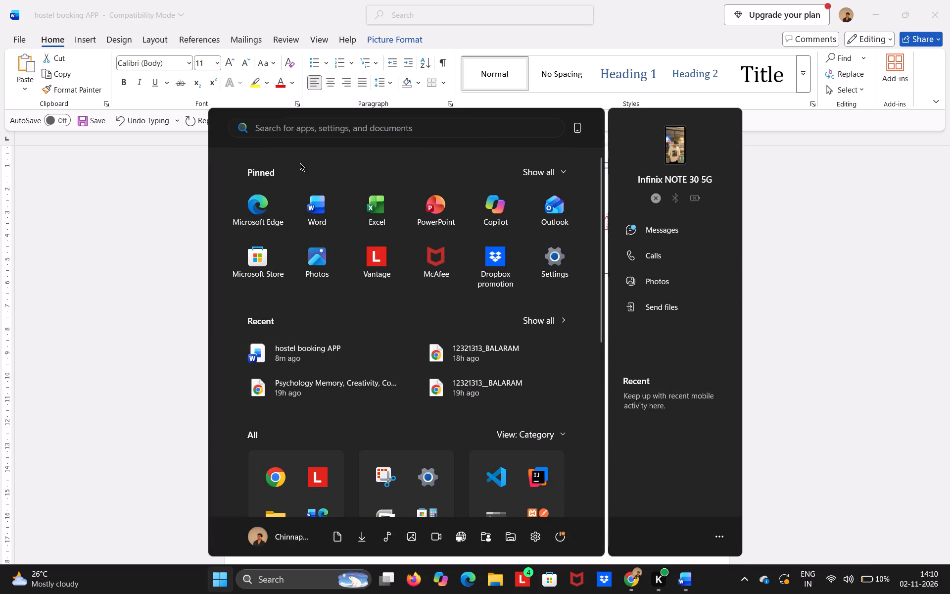
text(mi)
double_click(315, 223)
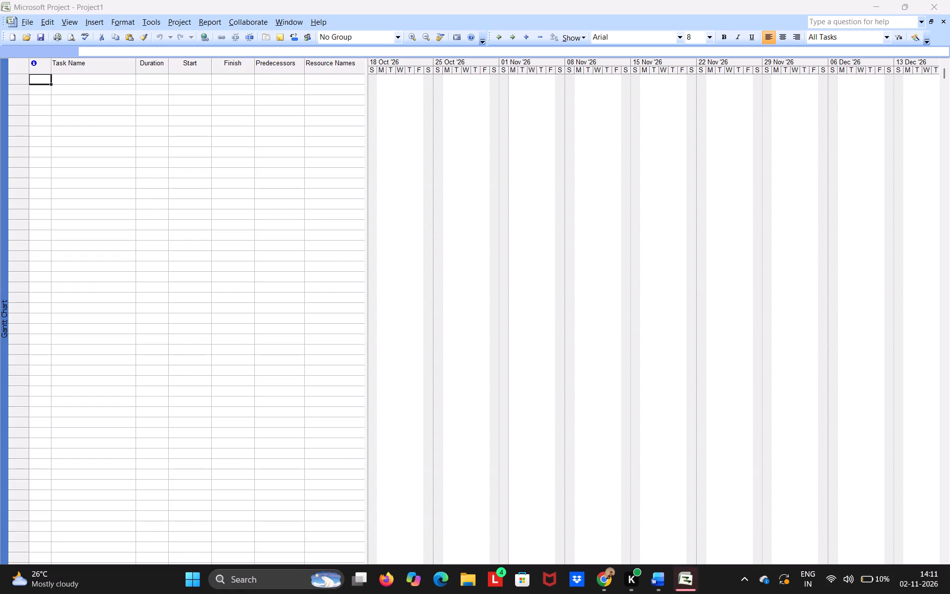
click(17, 18)
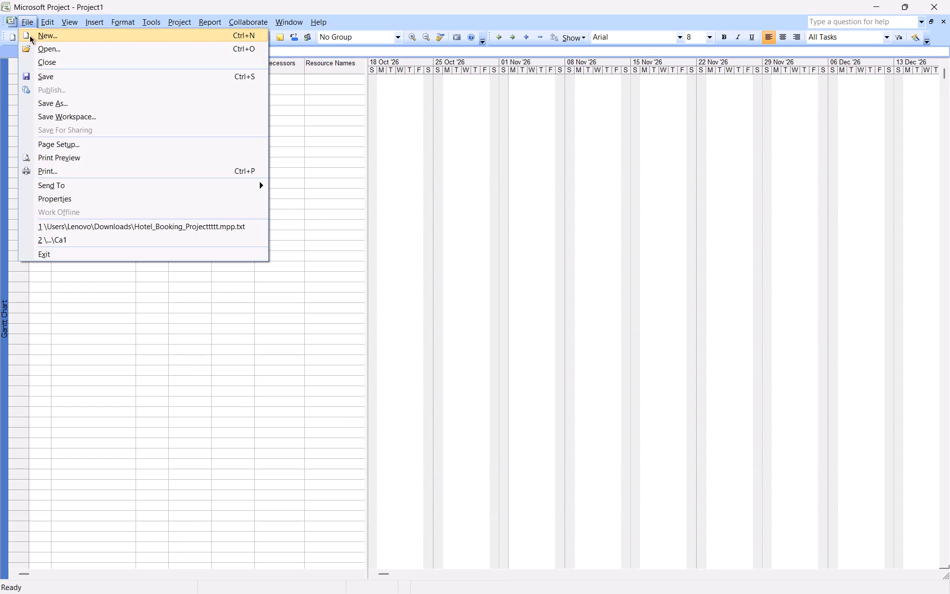
click(57, 44)
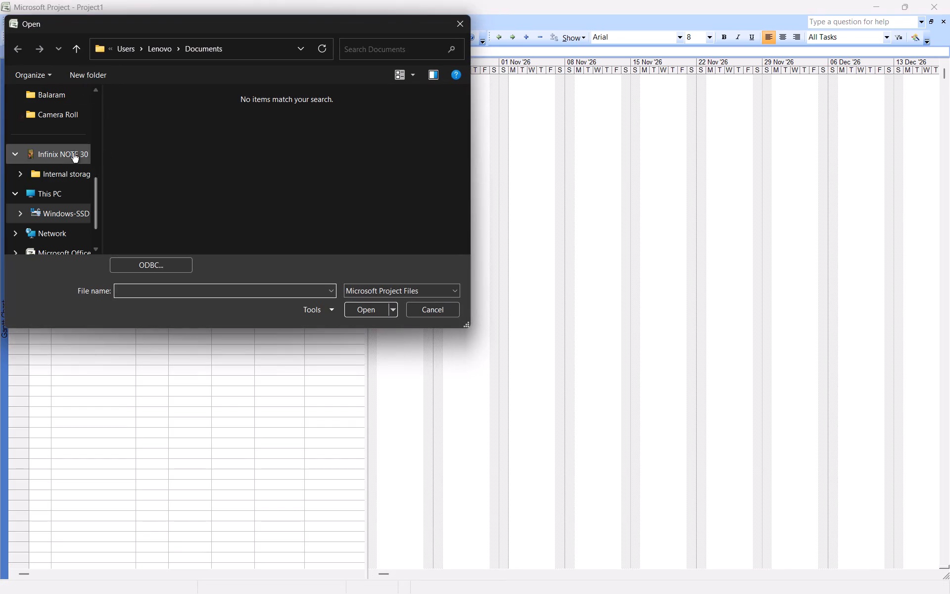
scroll(61, 136, up, 2)
click(49, 162)
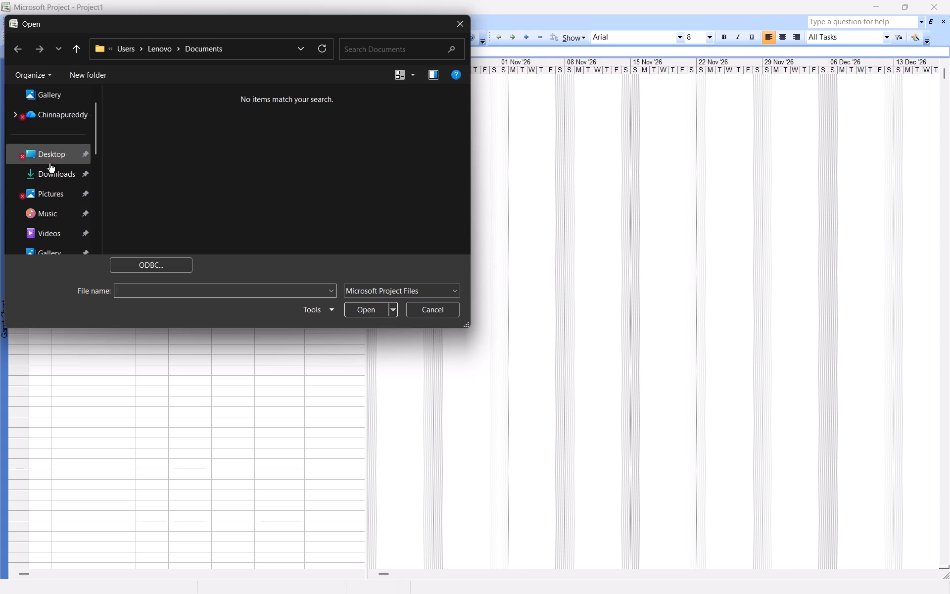
click(50, 169)
double_click(157, 125)
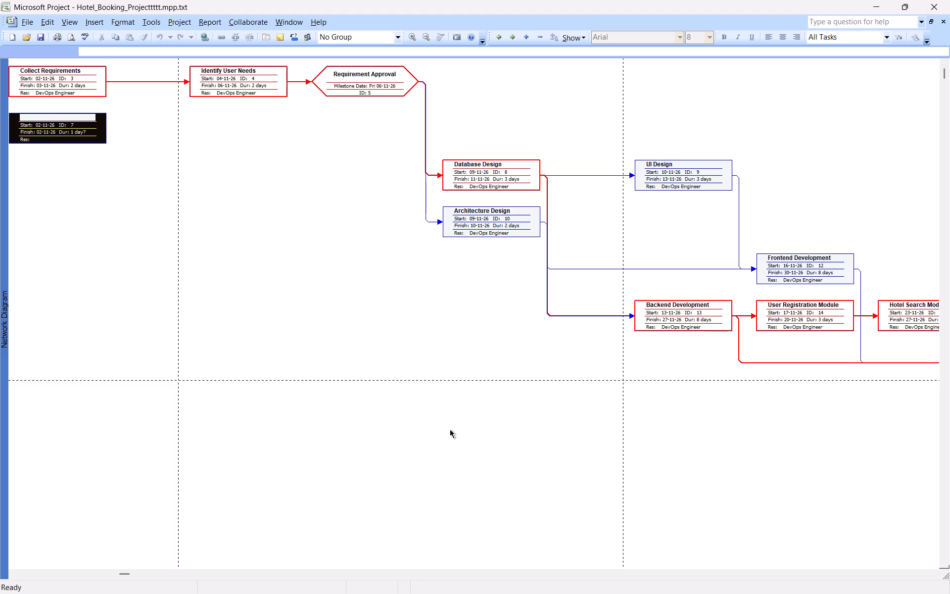
Set the Network Diagram's zoom to 50% and show it from the start of the project.
key(ctrl+minus)
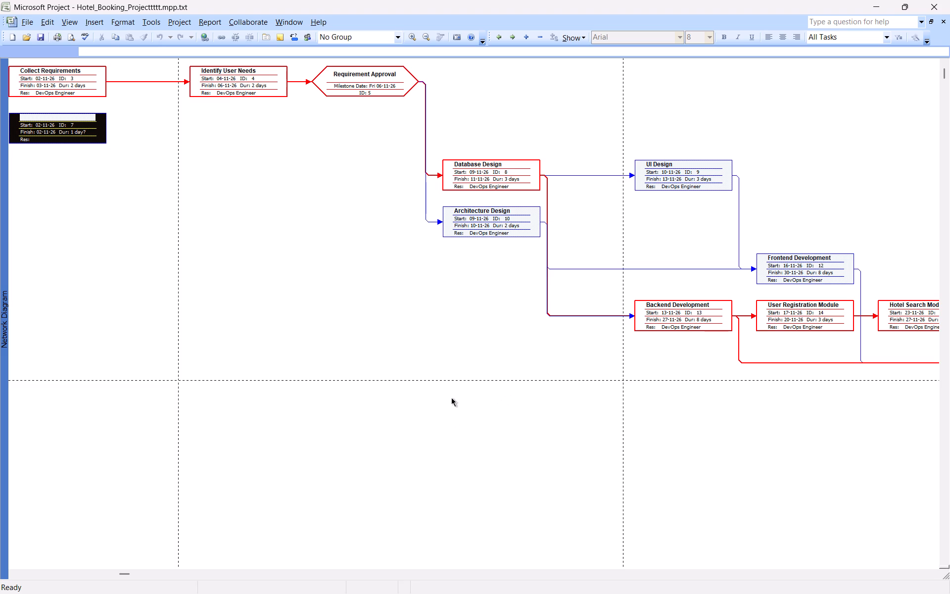
key(ctrl+minus)
right_click(451, 397)
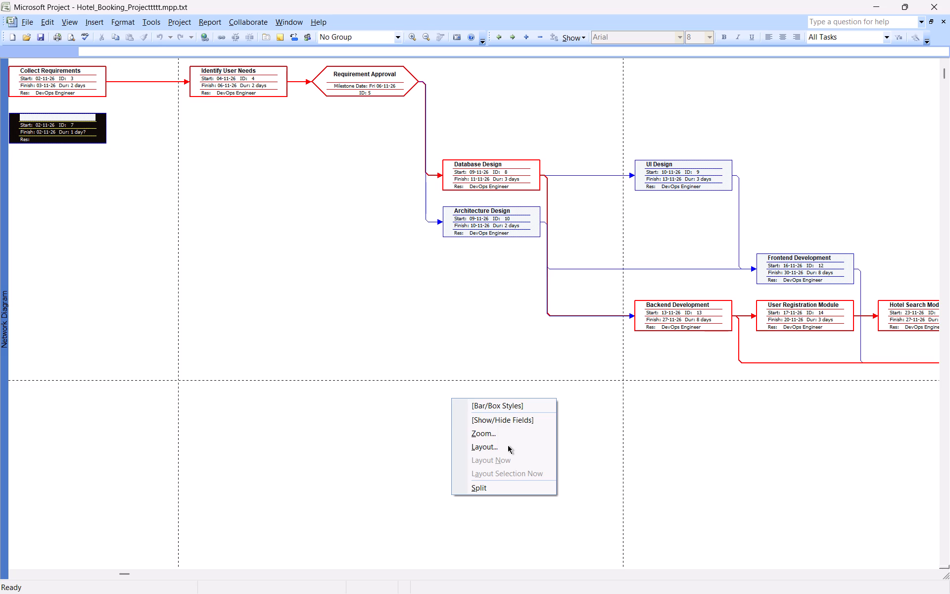
click(510, 428)
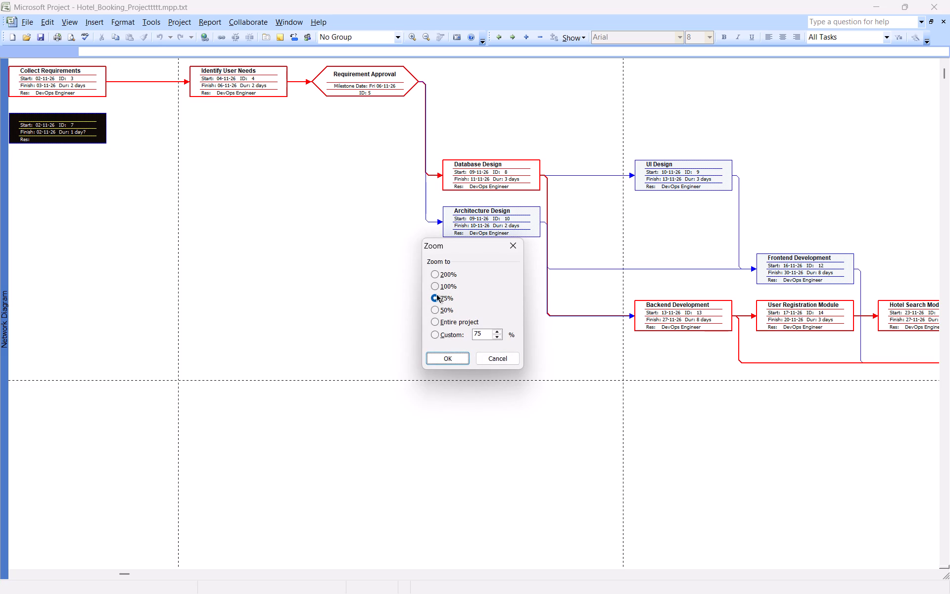
click(435, 306)
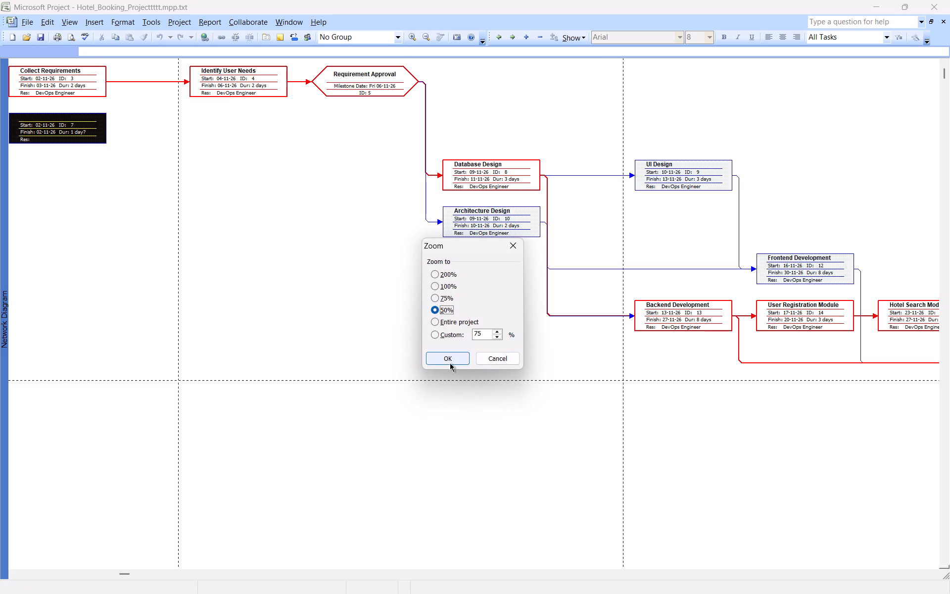
click(450, 363)
scroll(609, 471, up, 2)
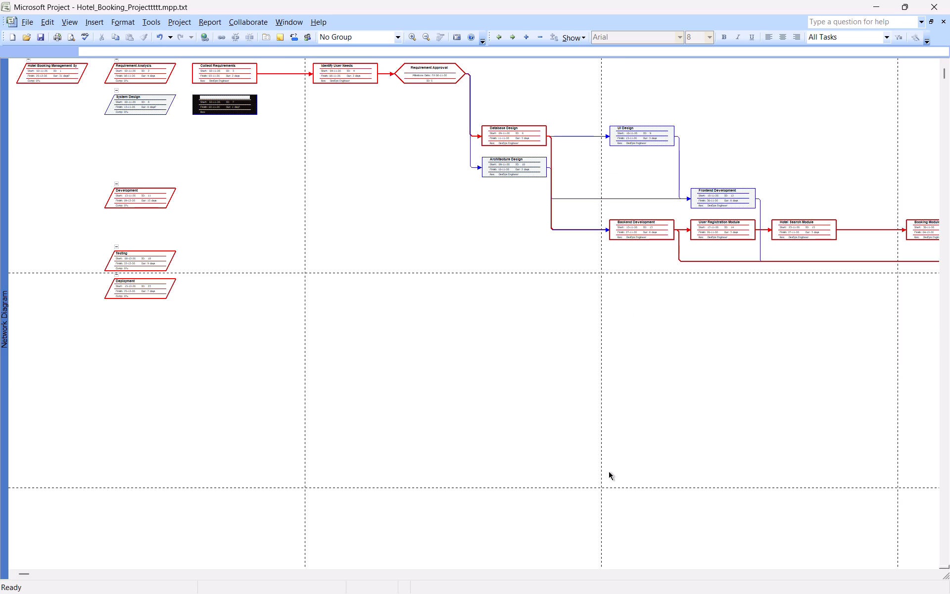
scroll(609, 471, up, 1)
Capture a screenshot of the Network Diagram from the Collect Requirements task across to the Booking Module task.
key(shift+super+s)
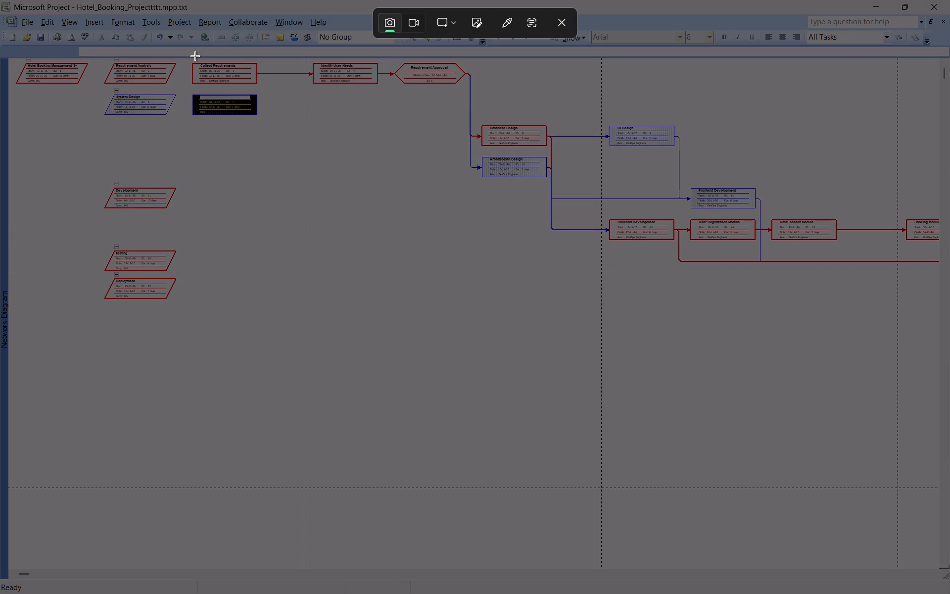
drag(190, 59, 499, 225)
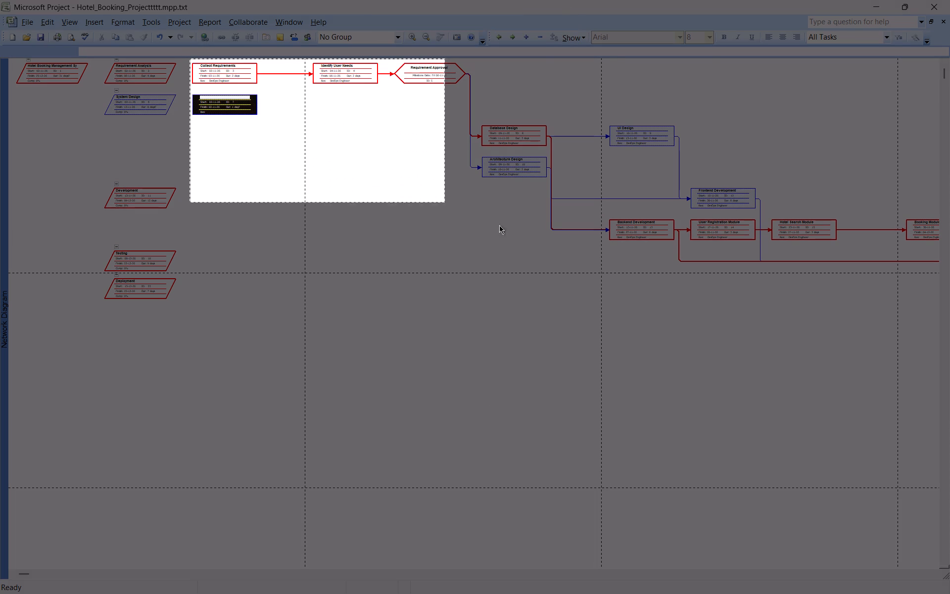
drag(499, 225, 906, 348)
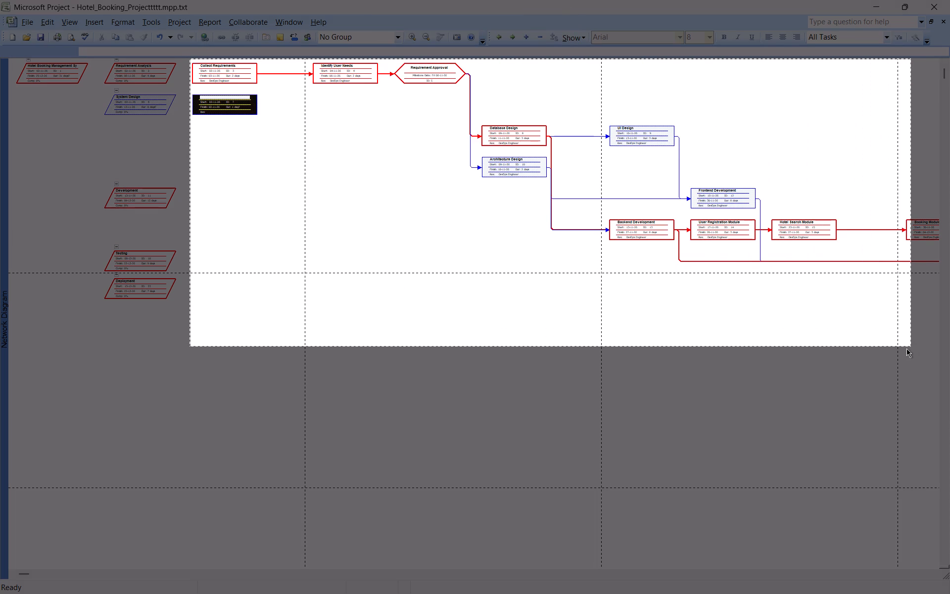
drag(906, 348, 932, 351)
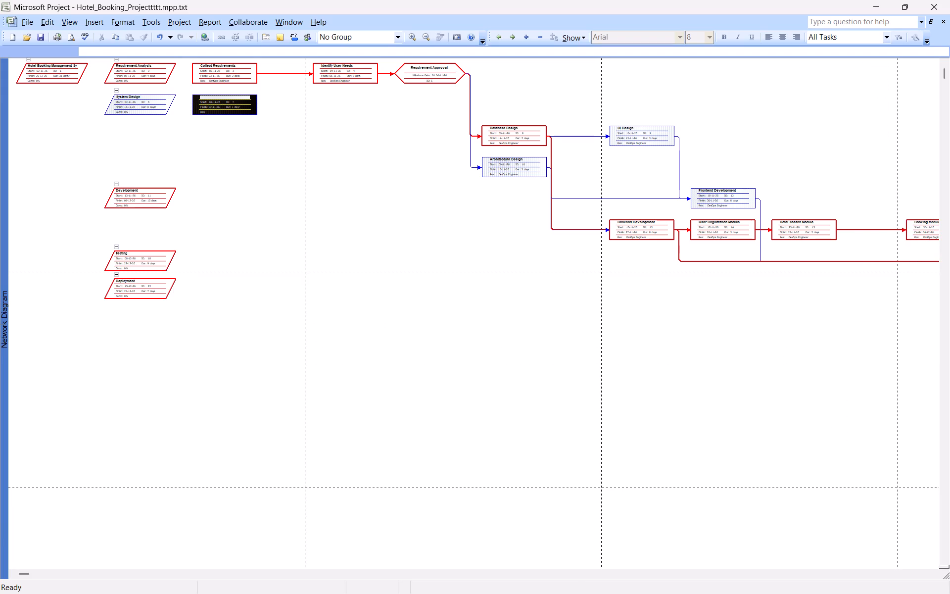
Examine the rest of the Network Diagram along the project, from Hotel Search Module through to Project Completion.
drag(25, 571, 88, 583)
drag(88, 583, 109, 578)
click(100, 578)
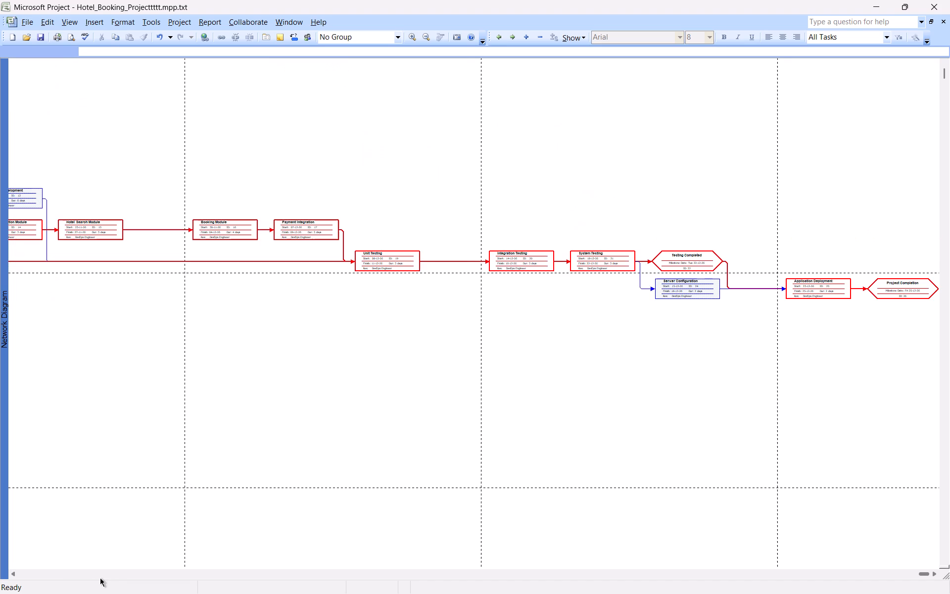
click(55, 573)
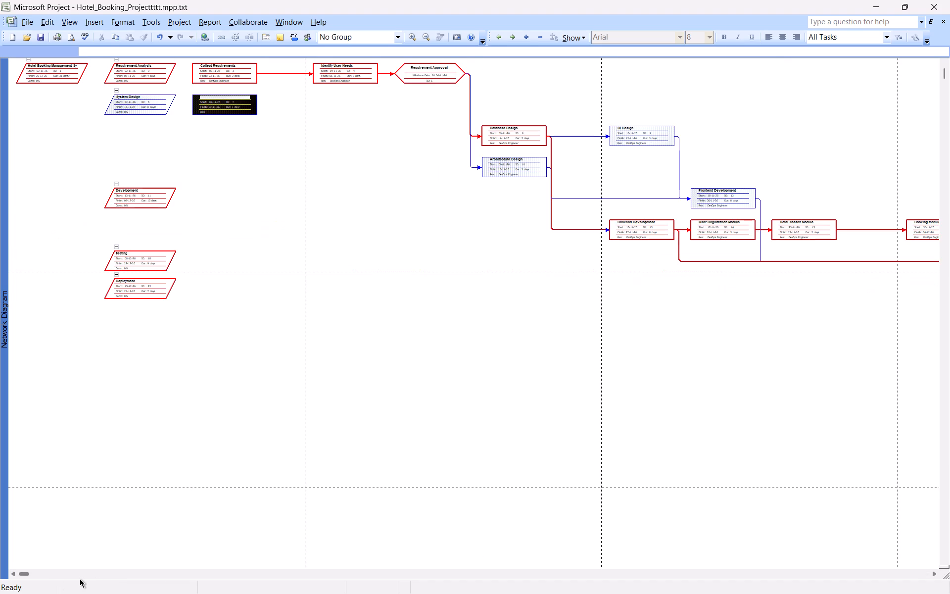
click(80, 579)
click(77, 575)
click(88, 575)
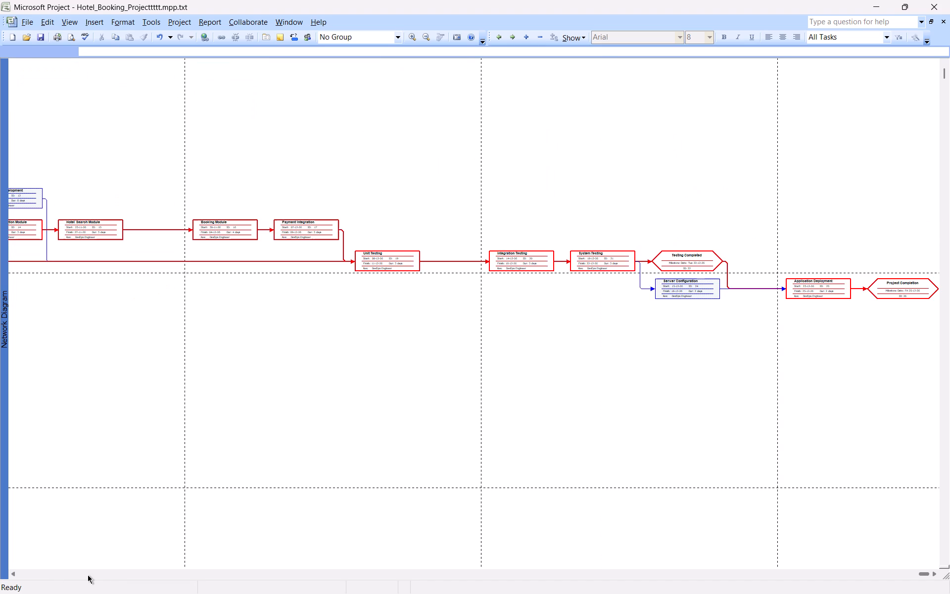
click(74, 574)
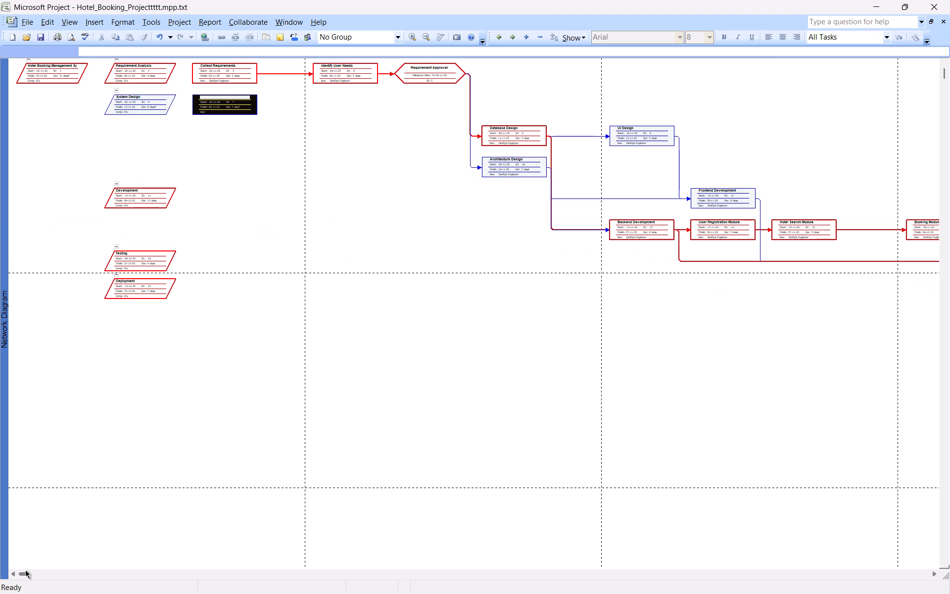
drag(25, 571, 59, 573)
drag(59, 573, 77, 574)
drag(77, 574, 133, 581)
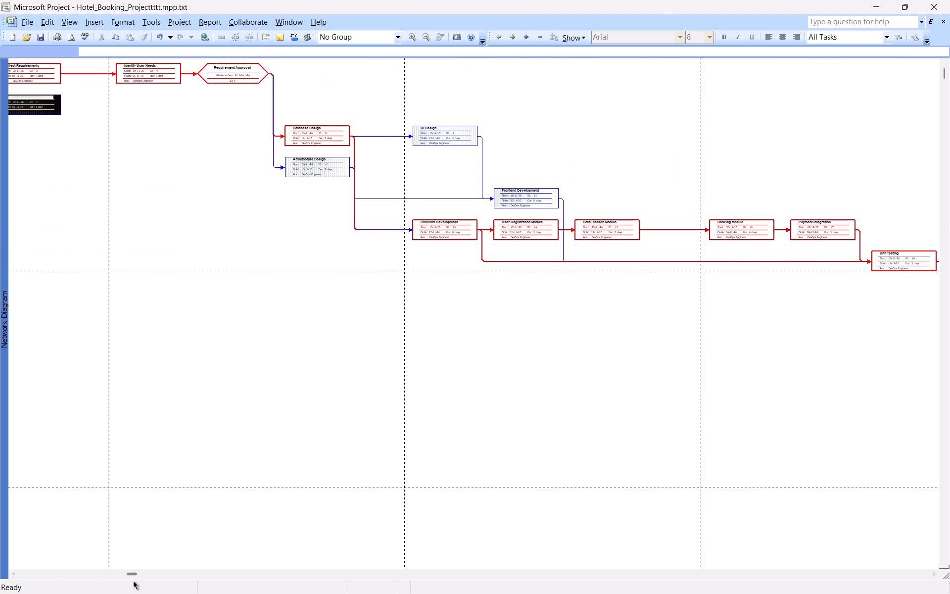
drag(133, 581, 118, 583)
click(118, 583)
drag(125, 575, 136, 575)
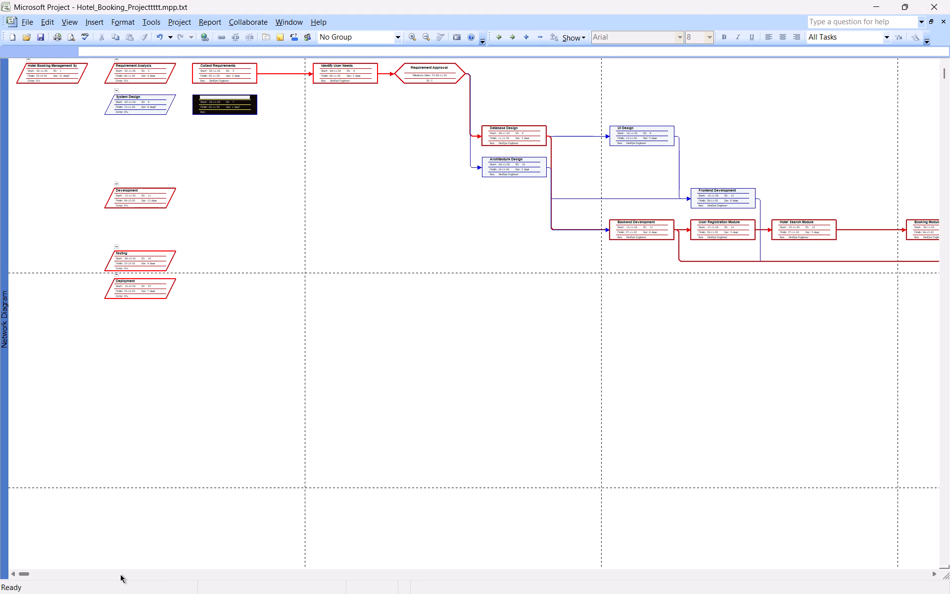
click(120, 574)
click(118, 574)
double_click(114, 574)
Capture a screenshot of the Network Diagram from Collect Requirements across to Unit Testing and return to the Word report.
drag(23, 573, 105, 581)
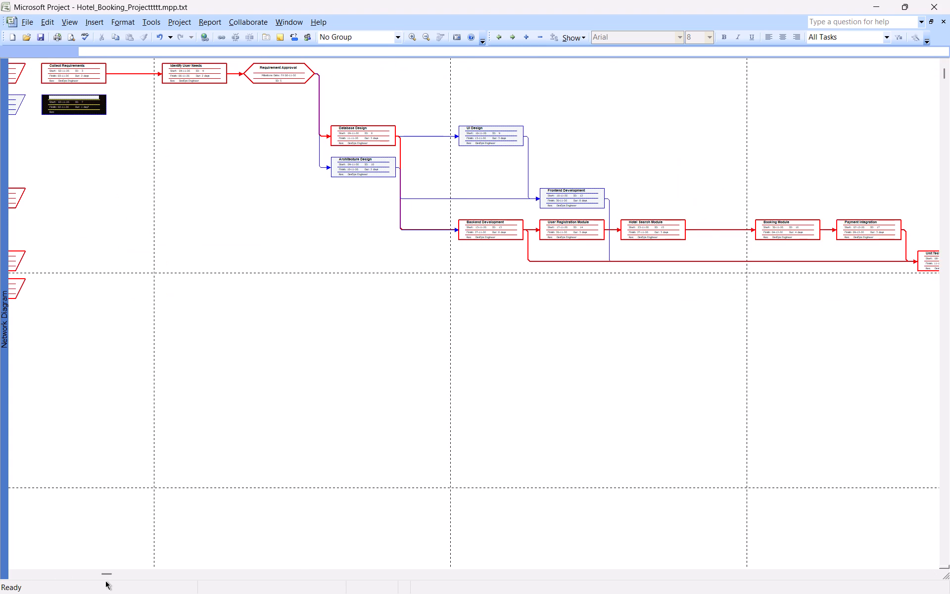
drag(105, 581, 118, 578)
drag(107, 572, 115, 571)
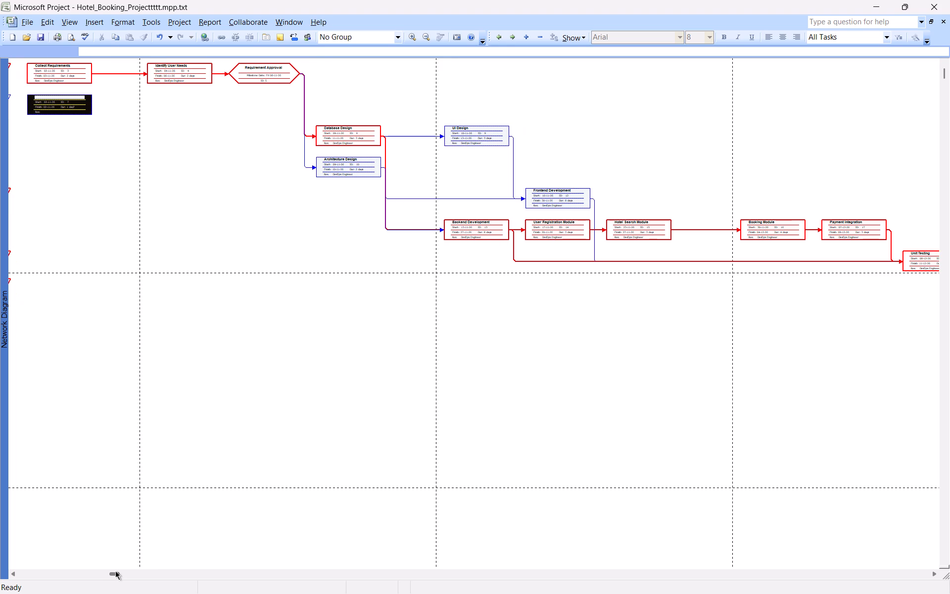
click(115, 571)
click(118, 571)
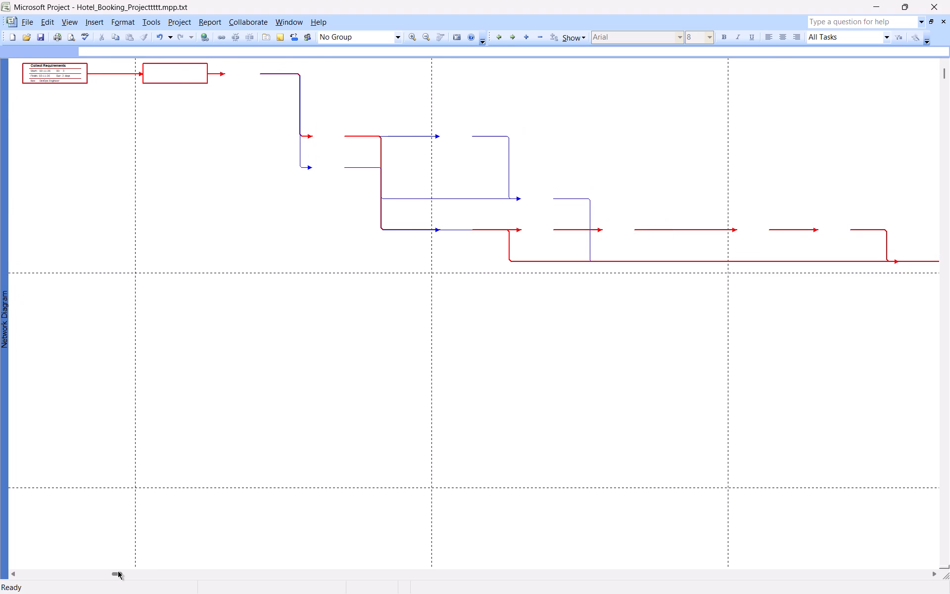
drag(121, 571, 137, 571)
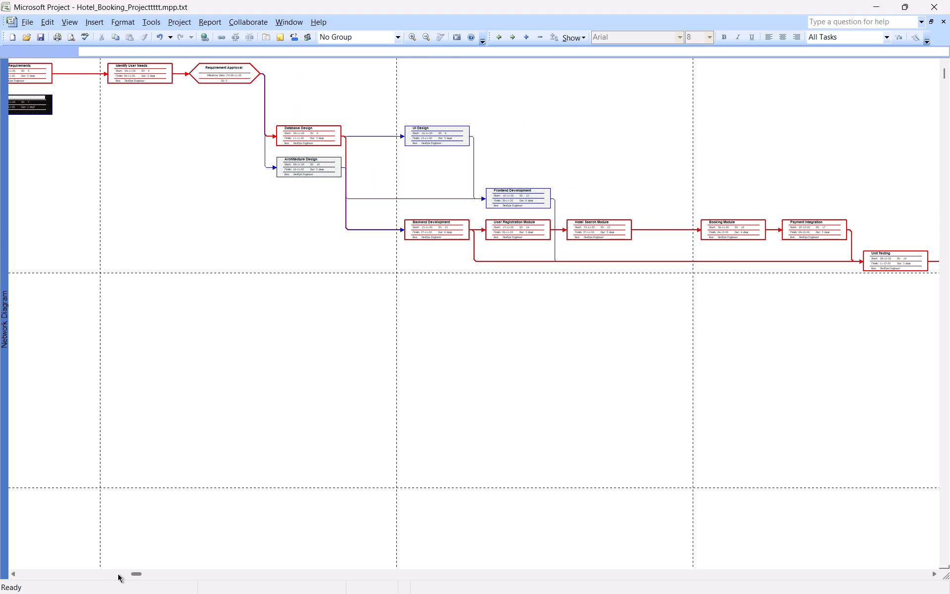
drag(138, 572, 115, 578)
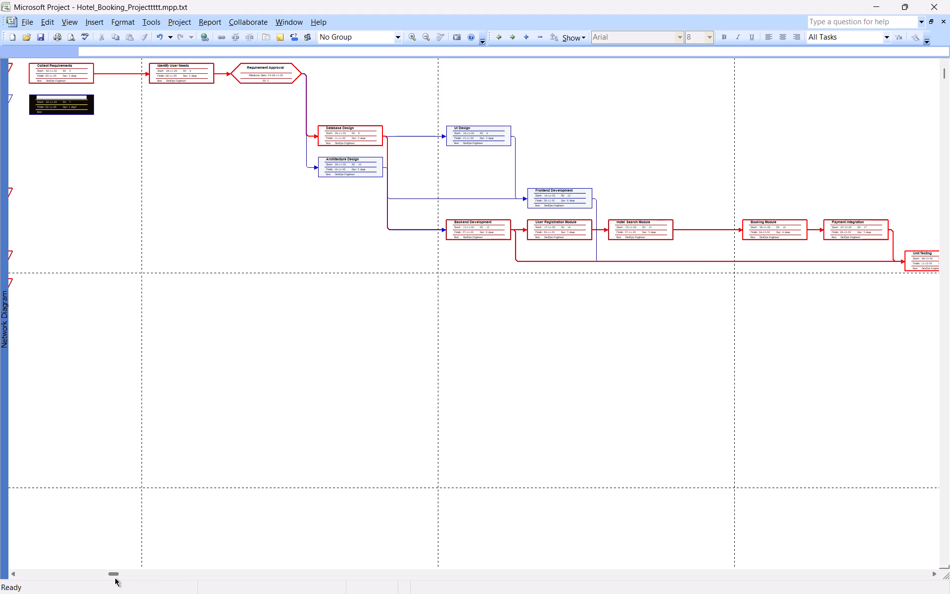
key(shift+super+s)
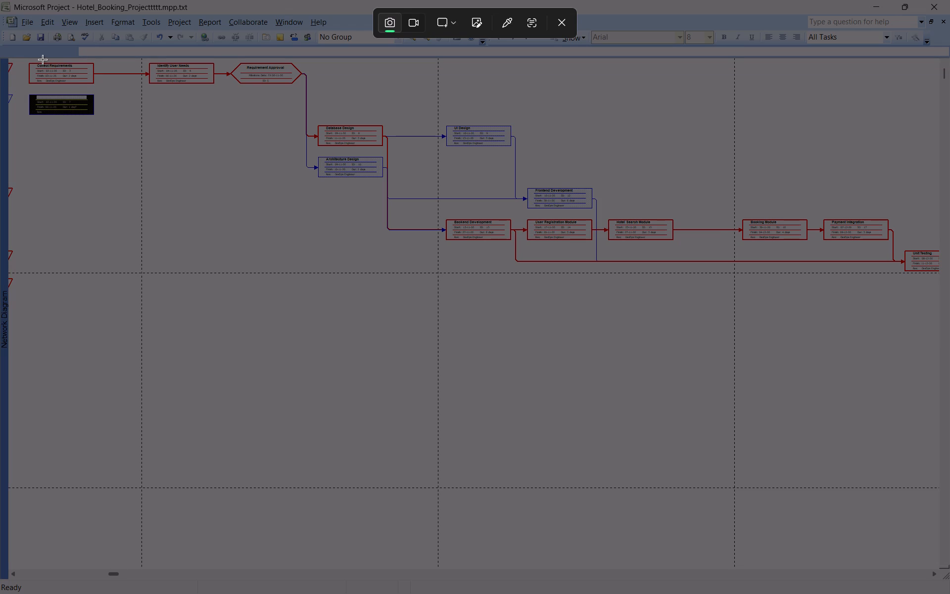
drag(24, 61, 948, 495)
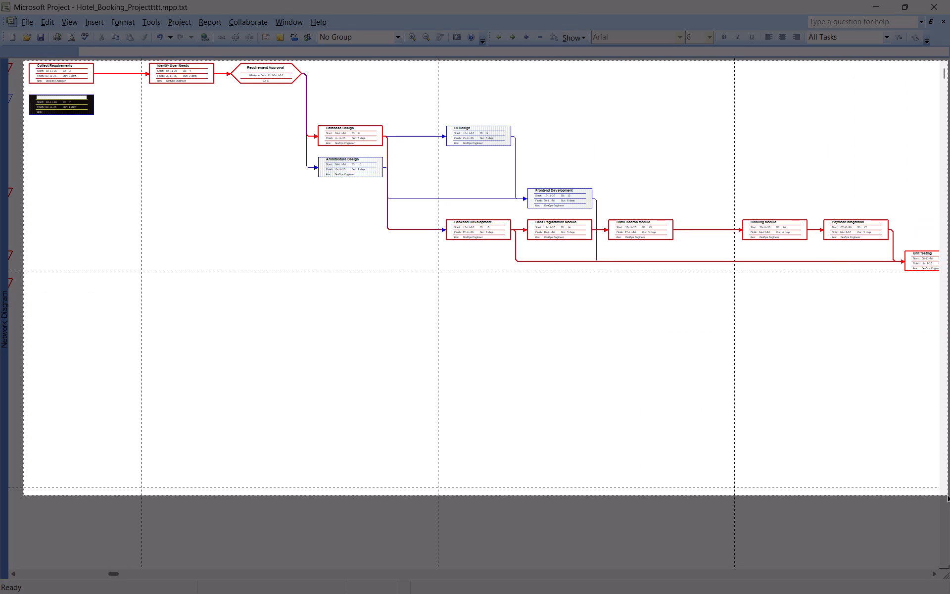
drag(948, 495, 941, 482)
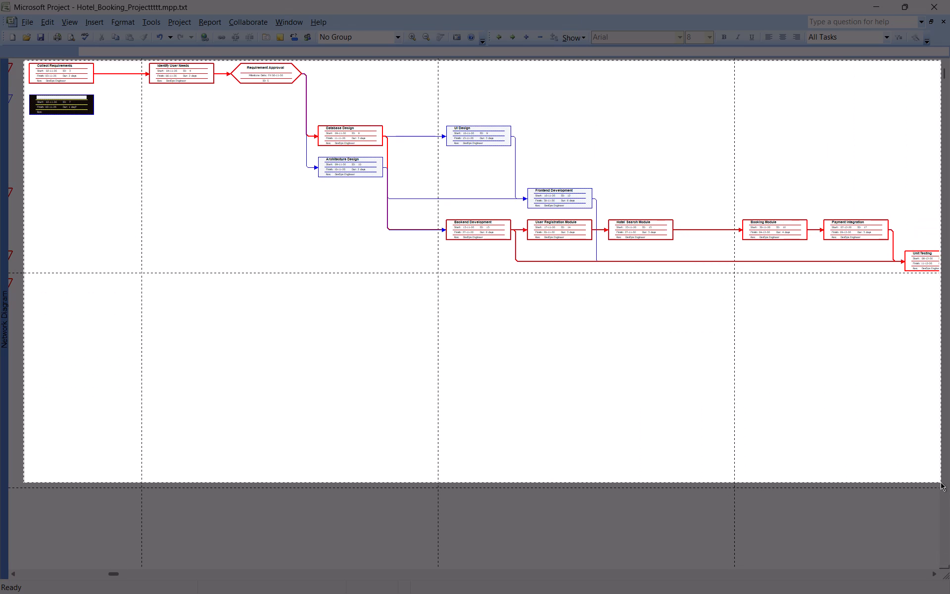
drag(941, 482, 894, 446)
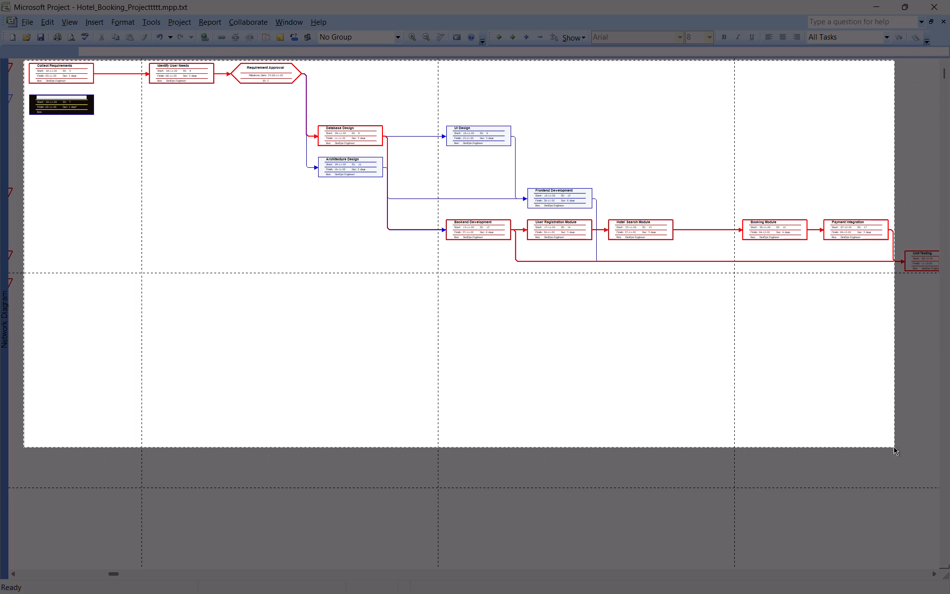
drag(894, 446, 949, 434)
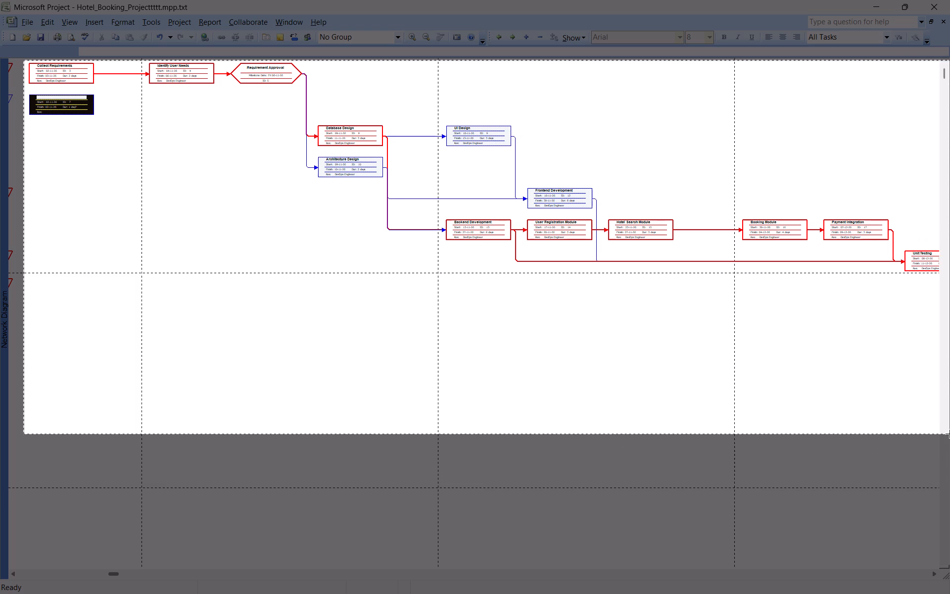
drag(949, 434, 941, 434)
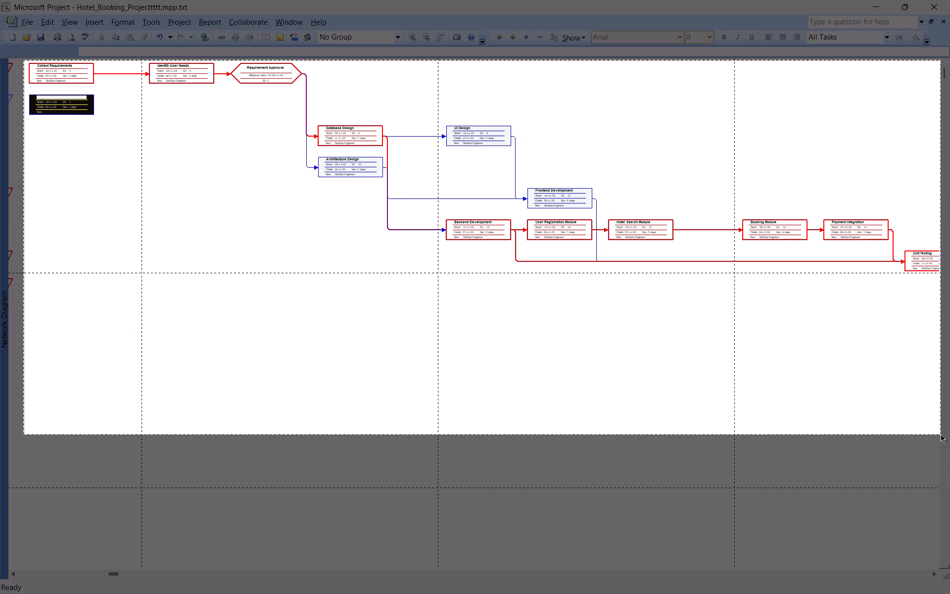
drag(941, 434, 947, 439)
click(873, 5)
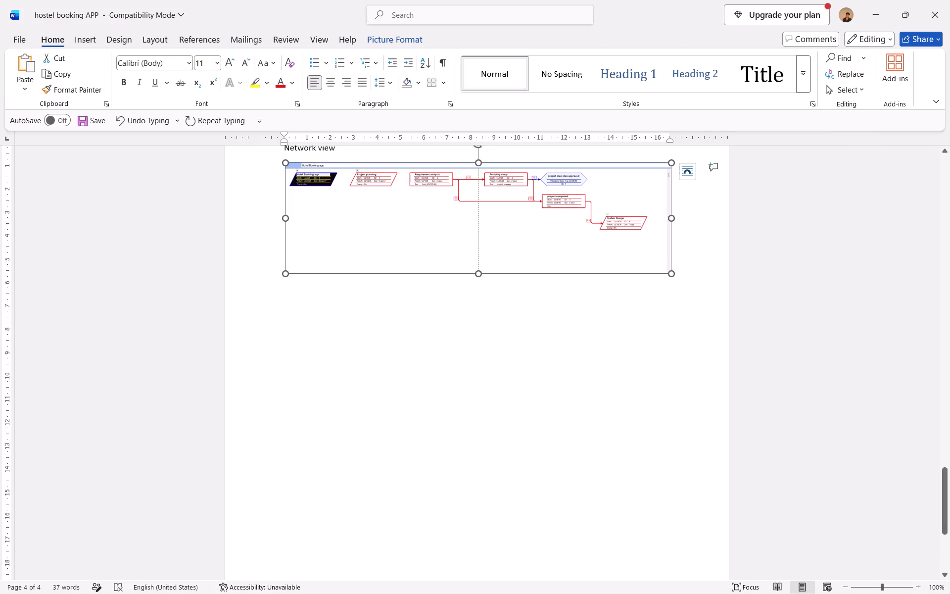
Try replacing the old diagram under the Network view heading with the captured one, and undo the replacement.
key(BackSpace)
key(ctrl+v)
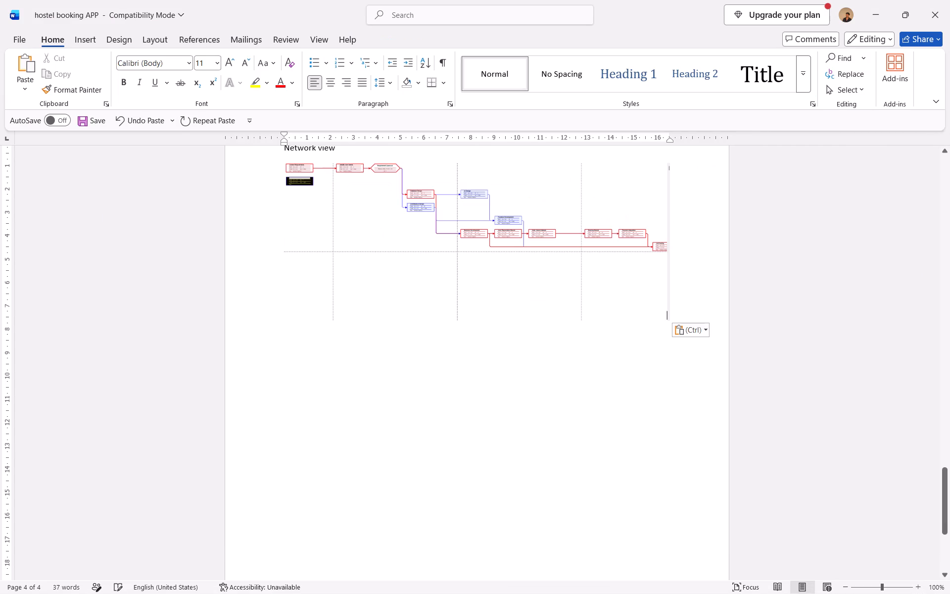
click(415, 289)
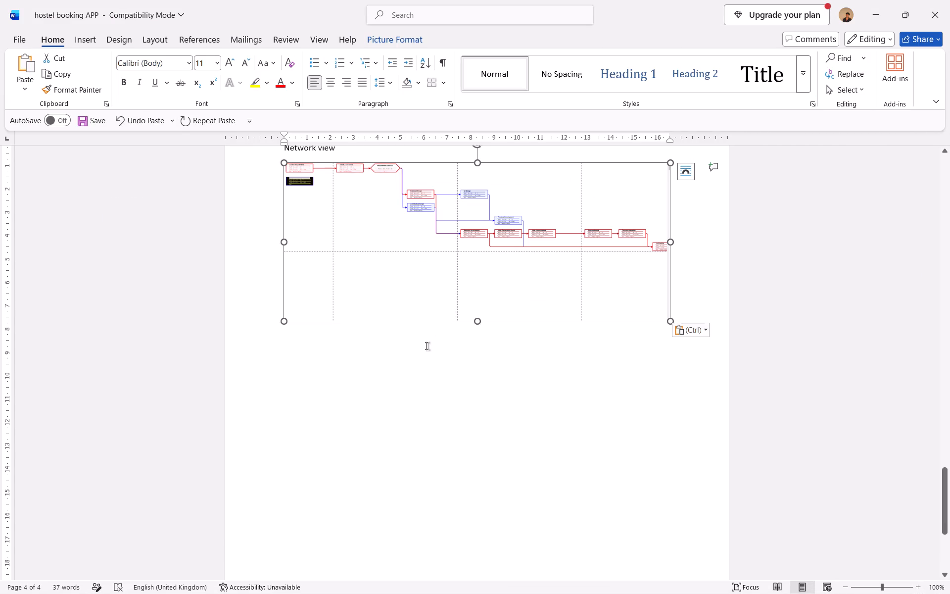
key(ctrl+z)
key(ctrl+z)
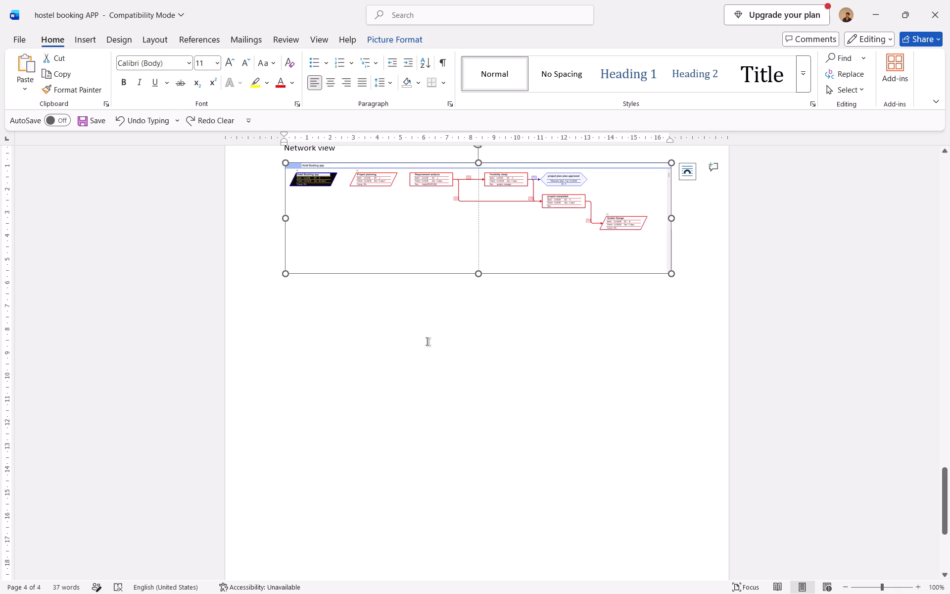
Paste the captured hotel booking diagram under the Network view heading and delete the old hostel booking diagram below it.
key(ctrl+v)
click(444, 327)
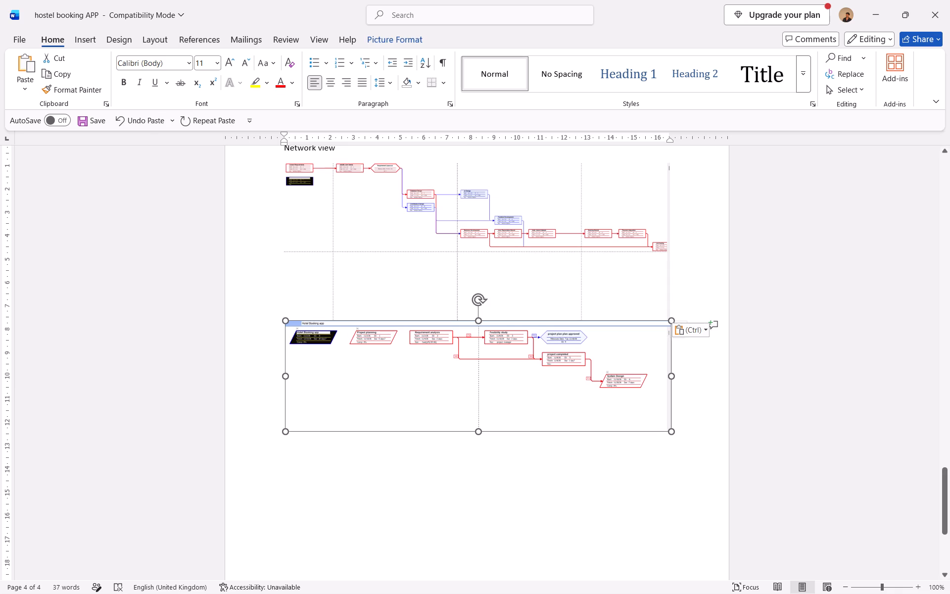
click(441, 291)
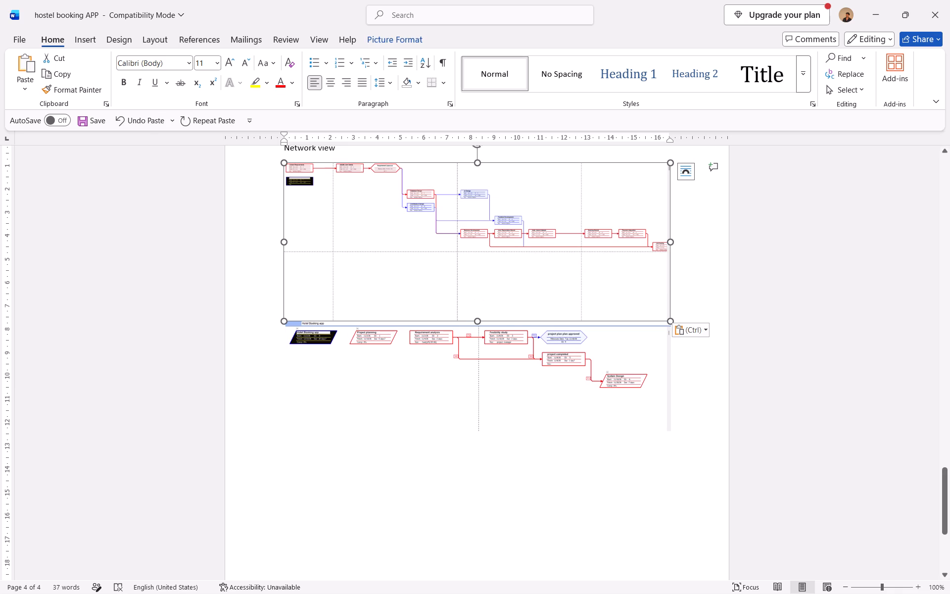
click(433, 354)
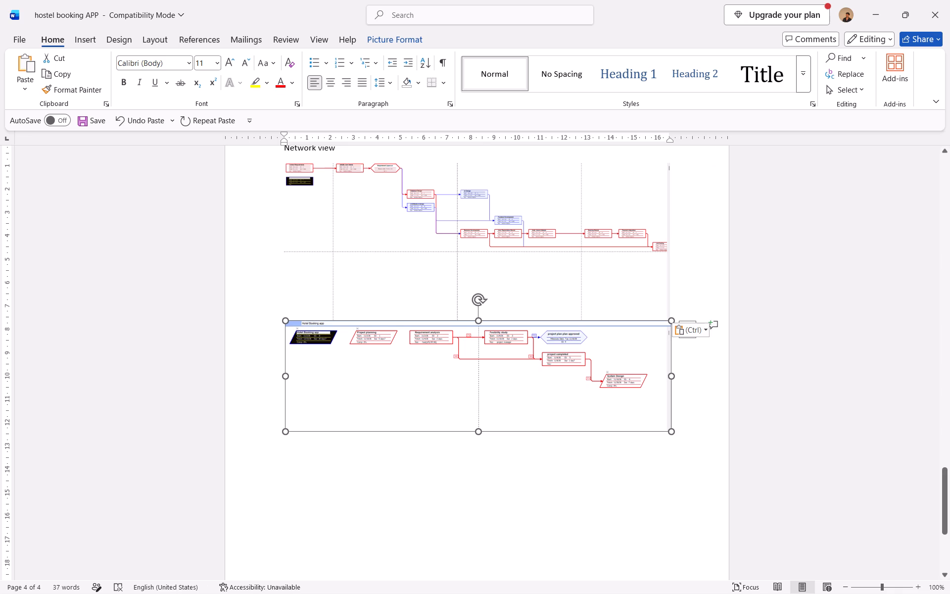
key(BackSpace)
Enlarge the new diagram under the Network view heading proportionally to about 10 cm tall.
scroll(448, 230, up, 2)
right_click(440, 294)
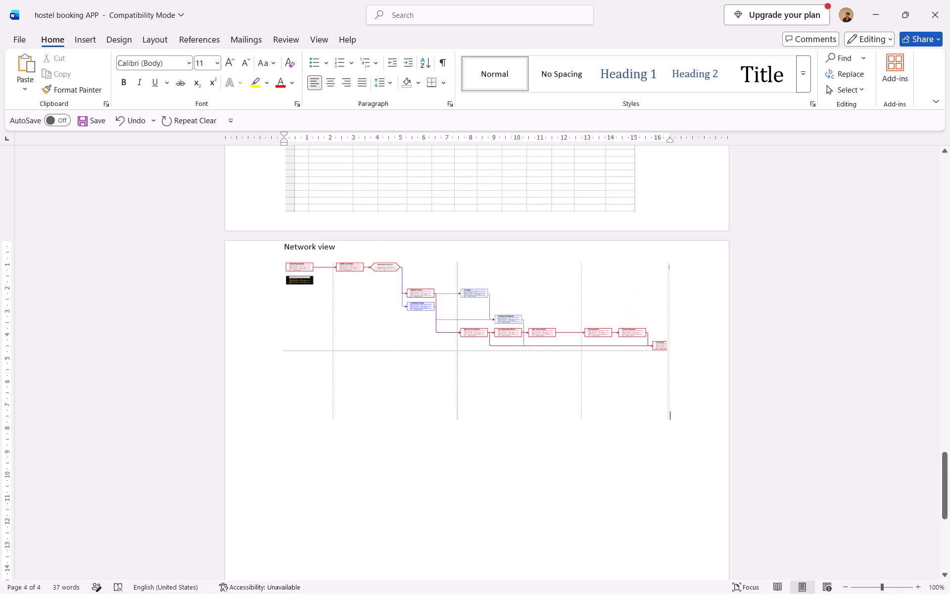
click(403, 300)
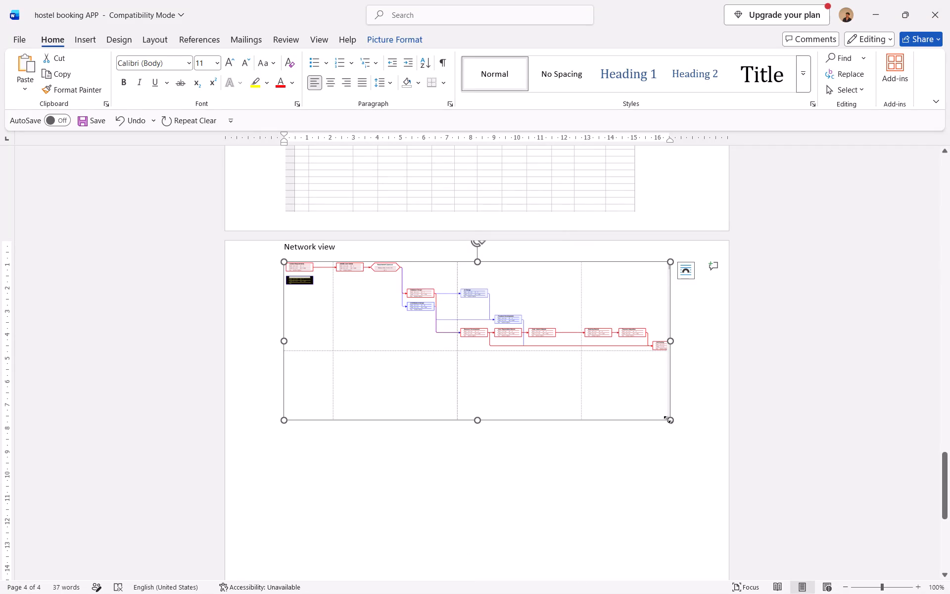
drag(667, 419, 699, 493)
click(699, 493)
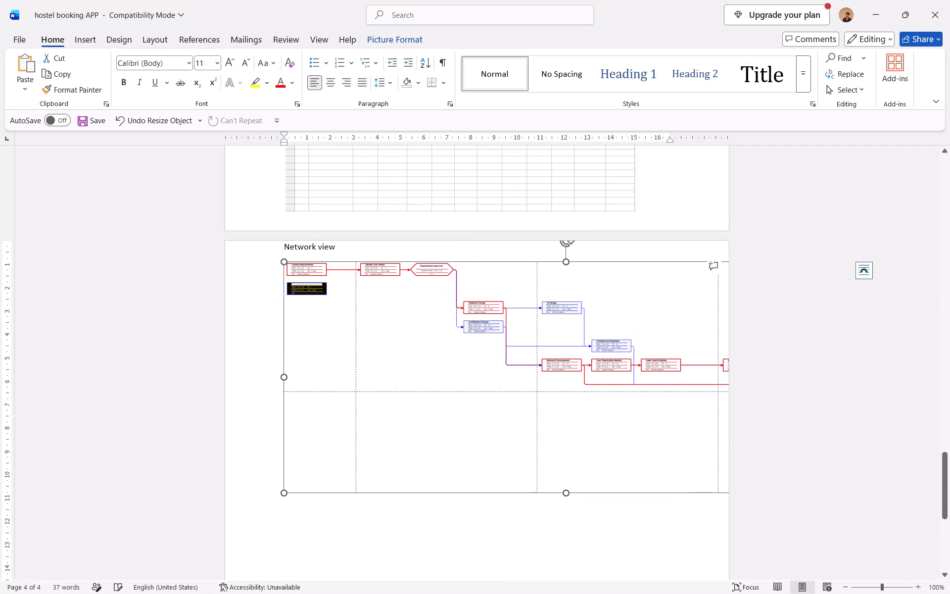
Delete the oversized network diagram under the Network view heading.
drag(546, 336, 507, 327)
drag(472, 262, 407, 270)
drag(331, 420, 299, 427)
click(564, 422)
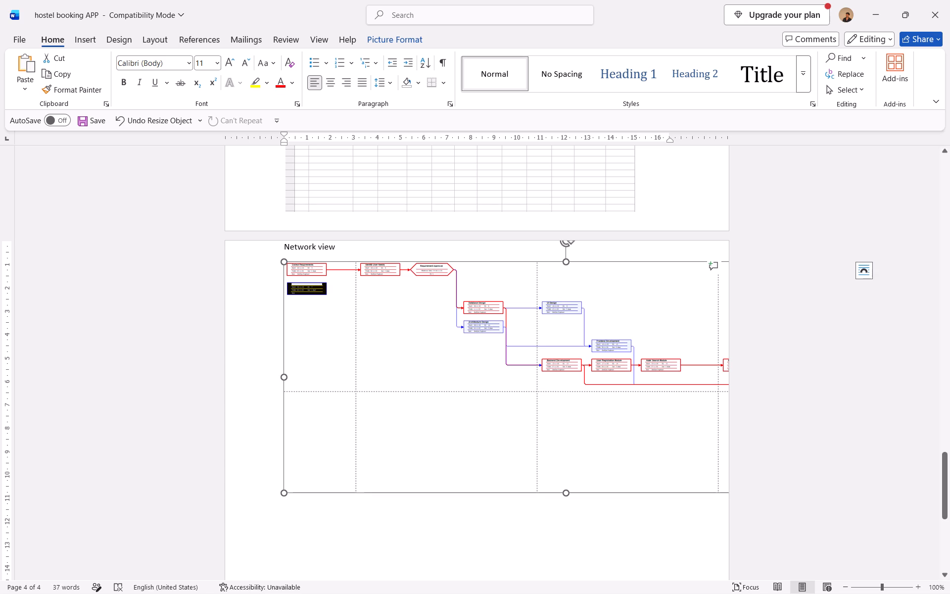
click(564, 422)
key(BackSpace)
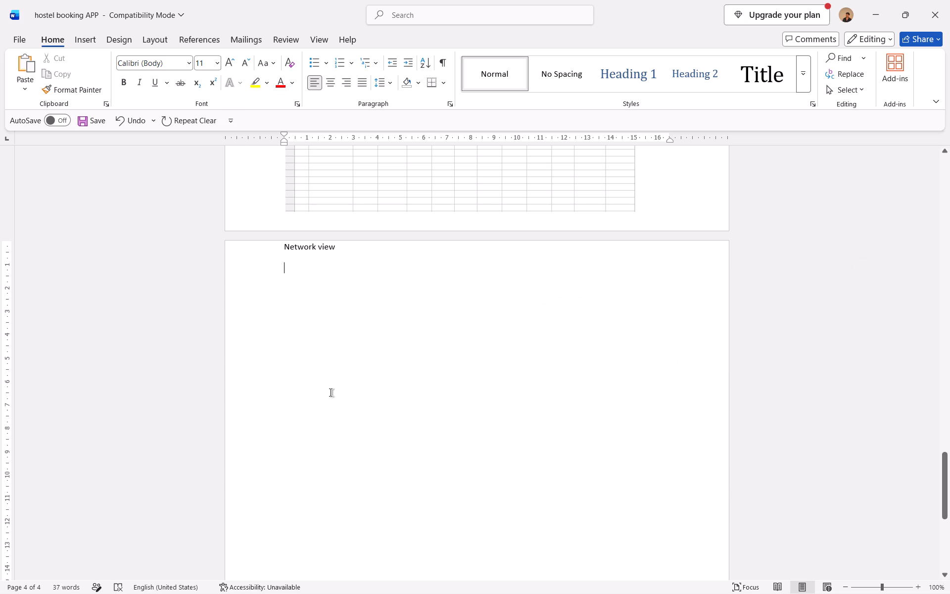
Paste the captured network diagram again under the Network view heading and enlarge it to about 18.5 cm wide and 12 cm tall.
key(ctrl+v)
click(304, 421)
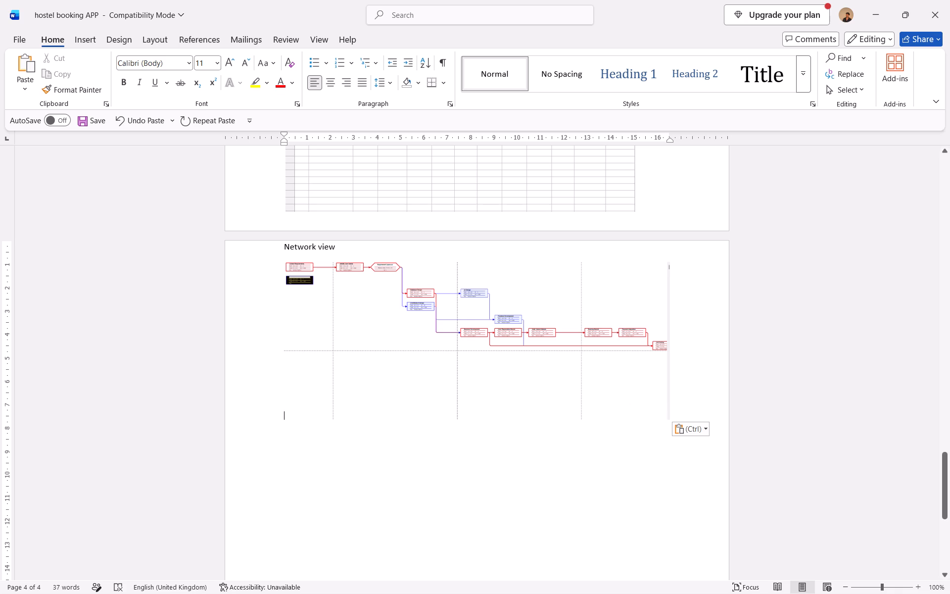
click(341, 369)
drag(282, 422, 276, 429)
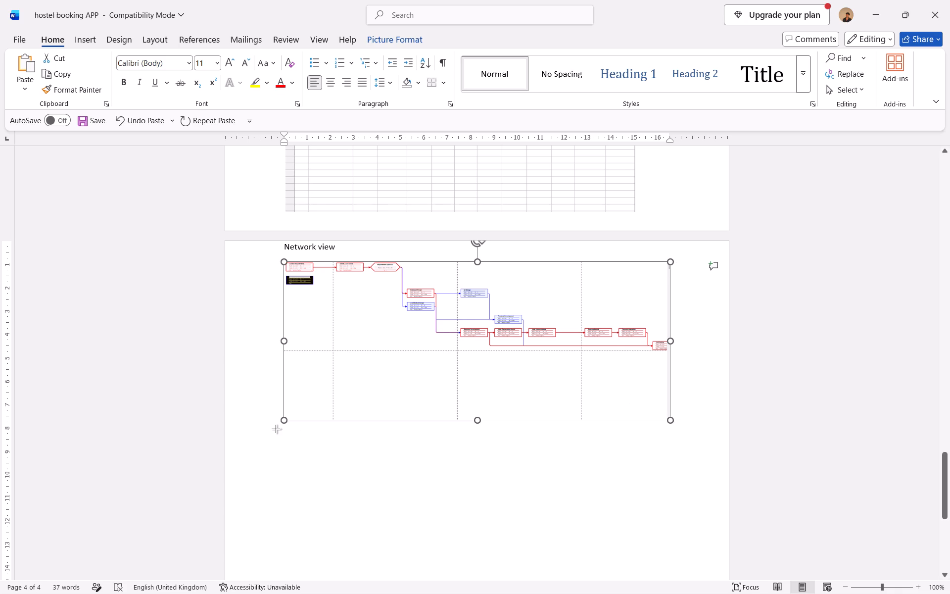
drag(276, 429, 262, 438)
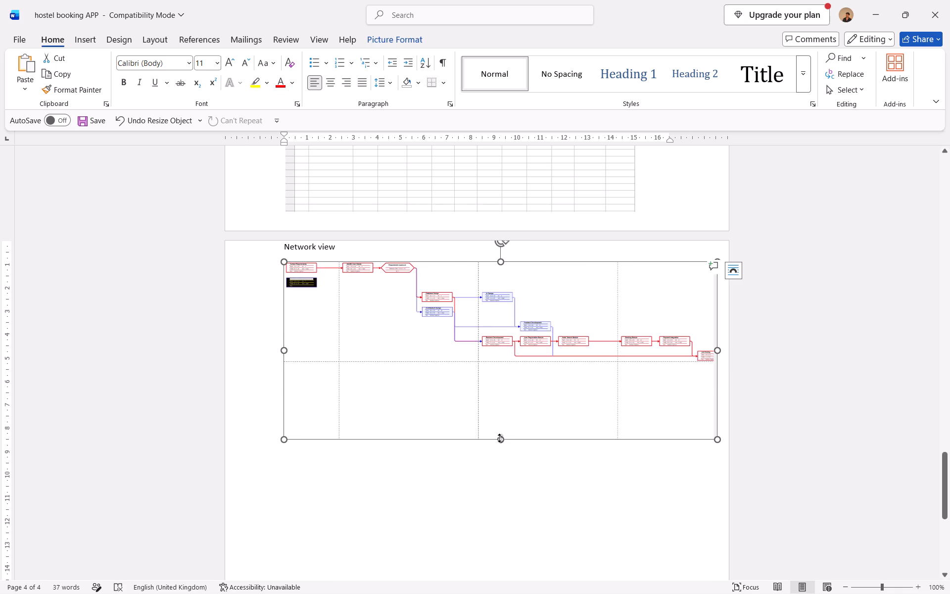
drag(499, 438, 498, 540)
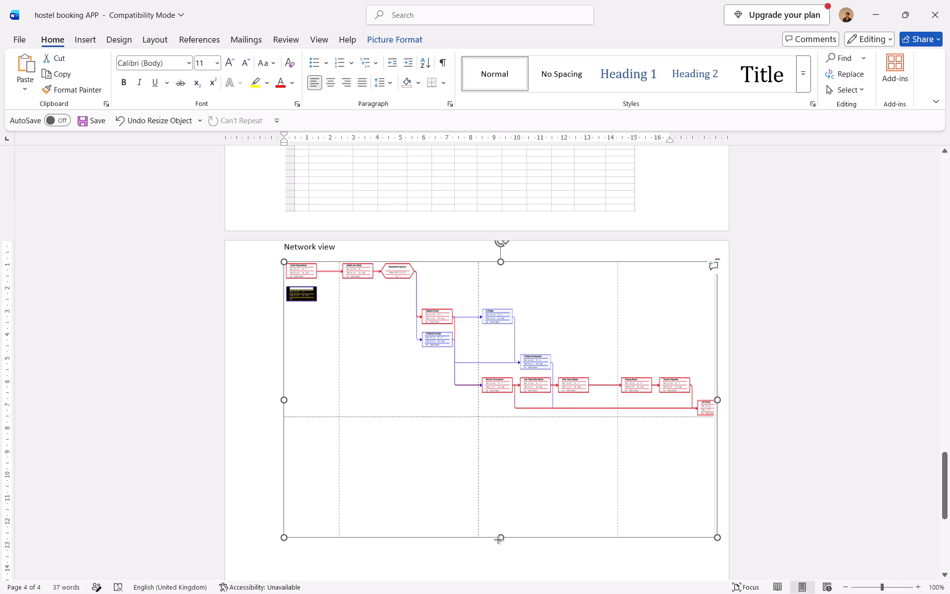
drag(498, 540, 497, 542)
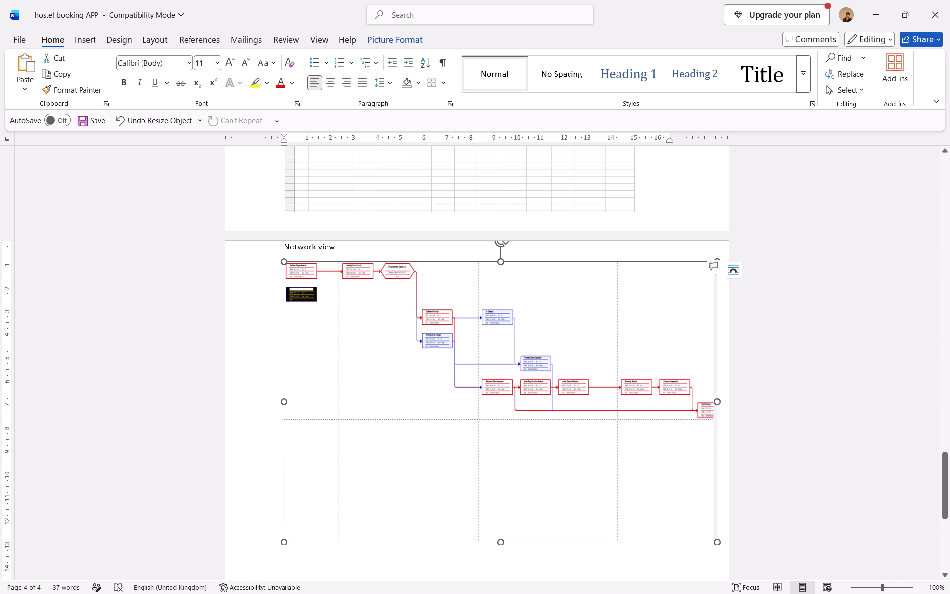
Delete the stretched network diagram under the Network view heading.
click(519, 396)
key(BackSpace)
Switch to Microsoft Project and set the Network Diagram zoom to 75%.
scroll(591, 365, up, 2)
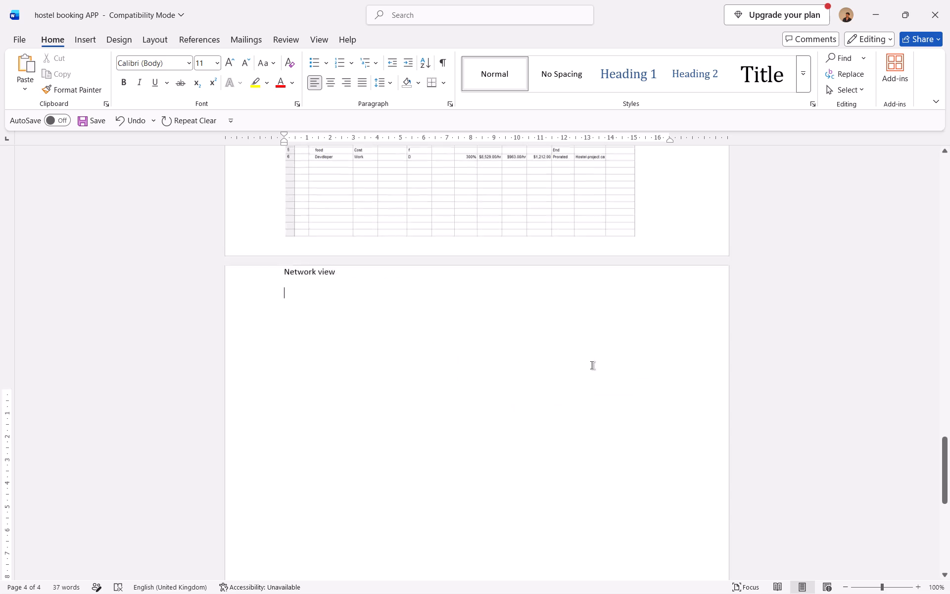
scroll(592, 365, up, 2)
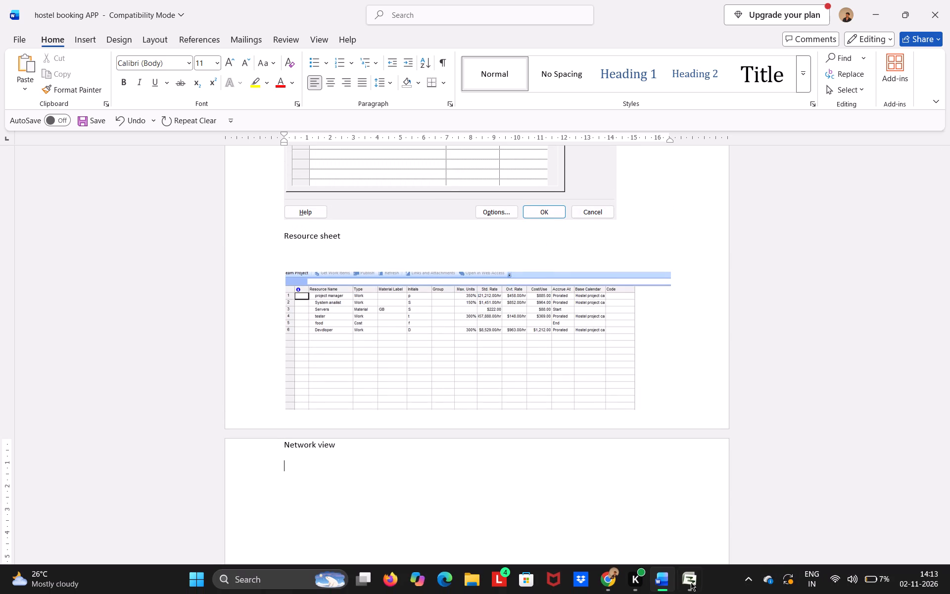
click(680, 579)
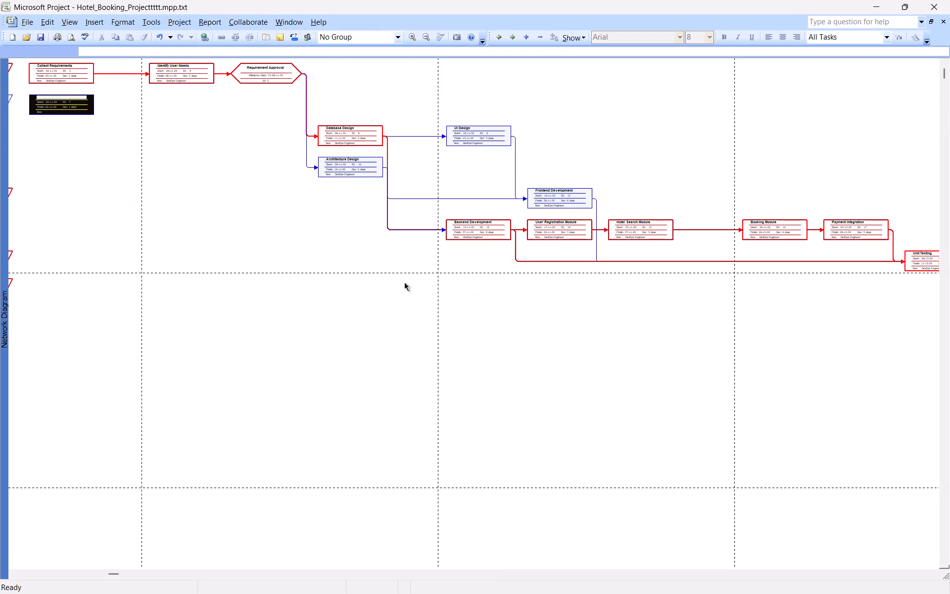
scroll(404, 278, up, 1)
scroll(404, 278, down, 1)
scroll(404, 278, up, 3)
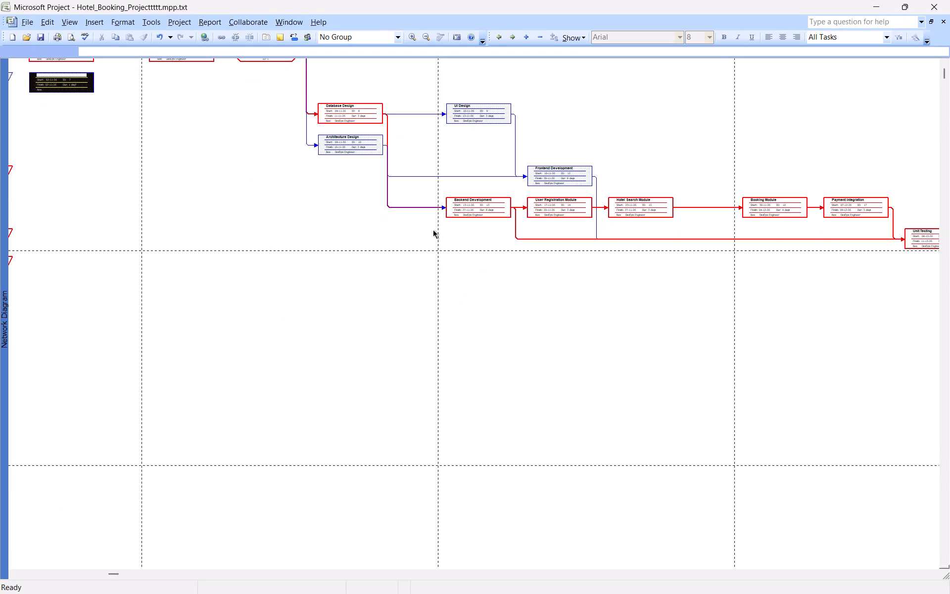
right_click(433, 230)
click(464, 265)
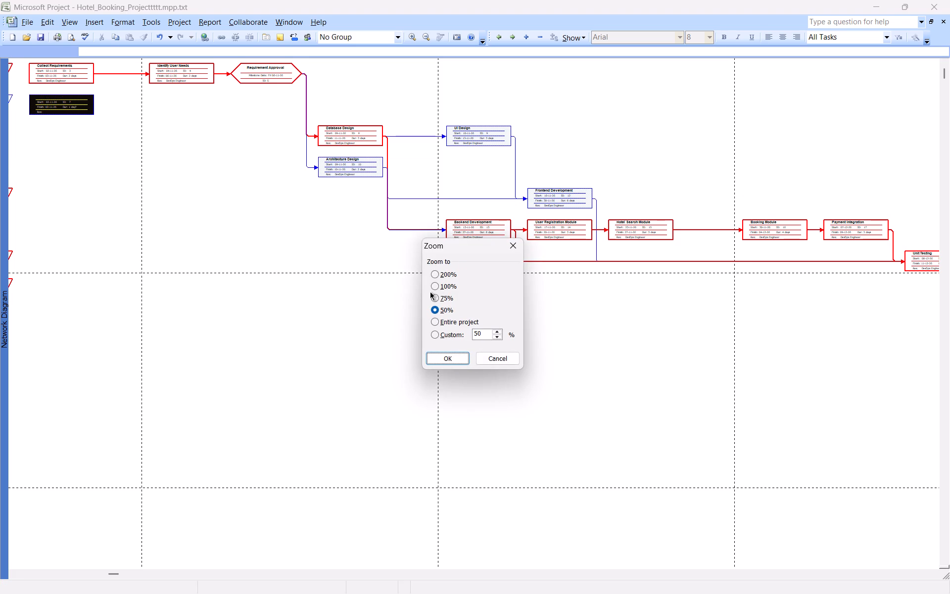
click(435, 296)
click(442, 354)
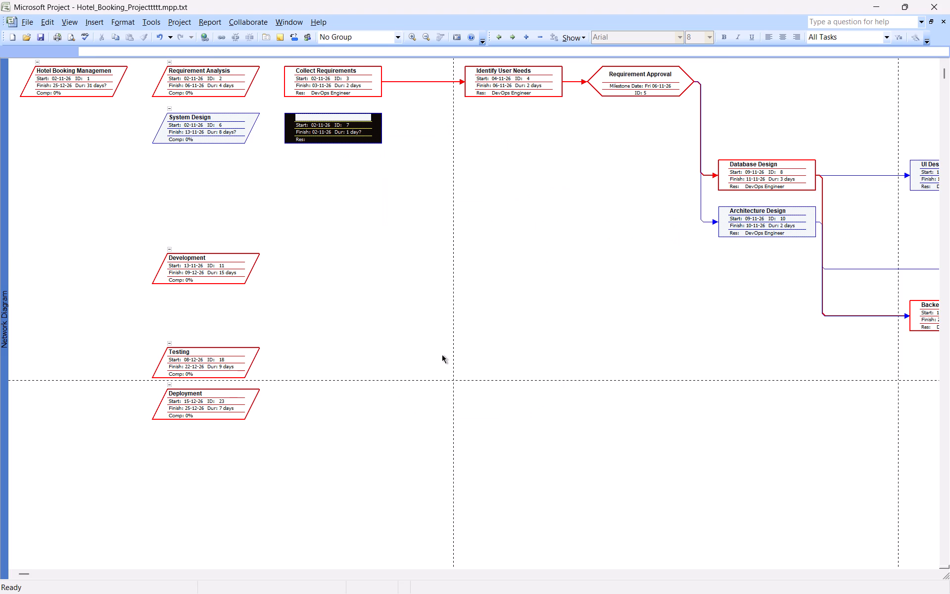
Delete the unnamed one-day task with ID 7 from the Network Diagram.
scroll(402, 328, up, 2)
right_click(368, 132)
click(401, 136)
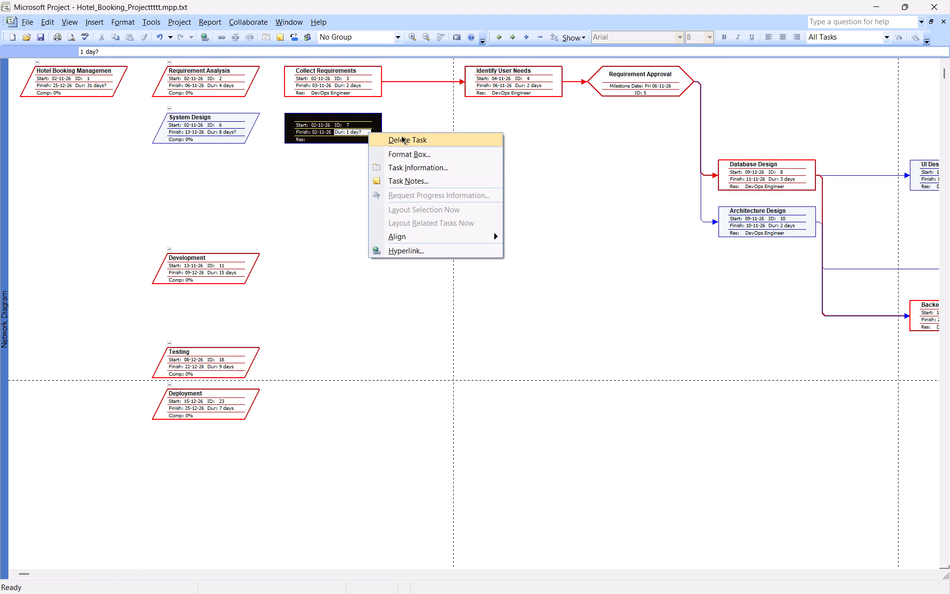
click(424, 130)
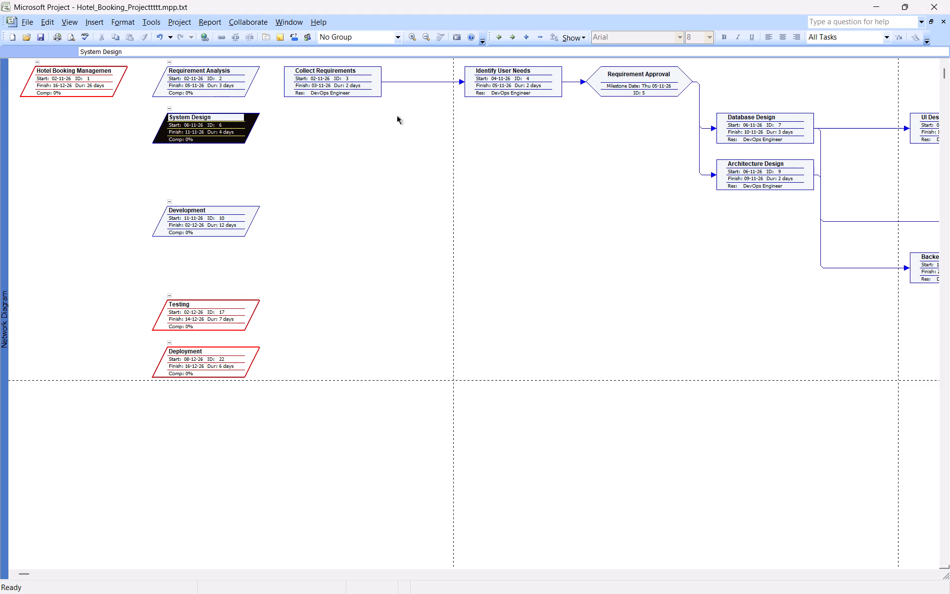
View the task information for Collect Requirements and close it without changes.
click(365, 82)
double_click(365, 82)
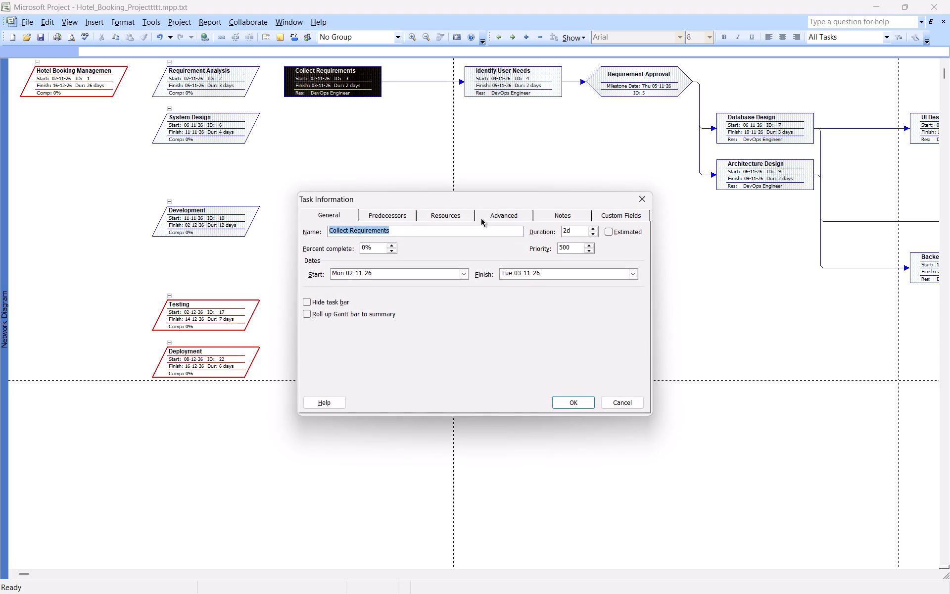
click(574, 404)
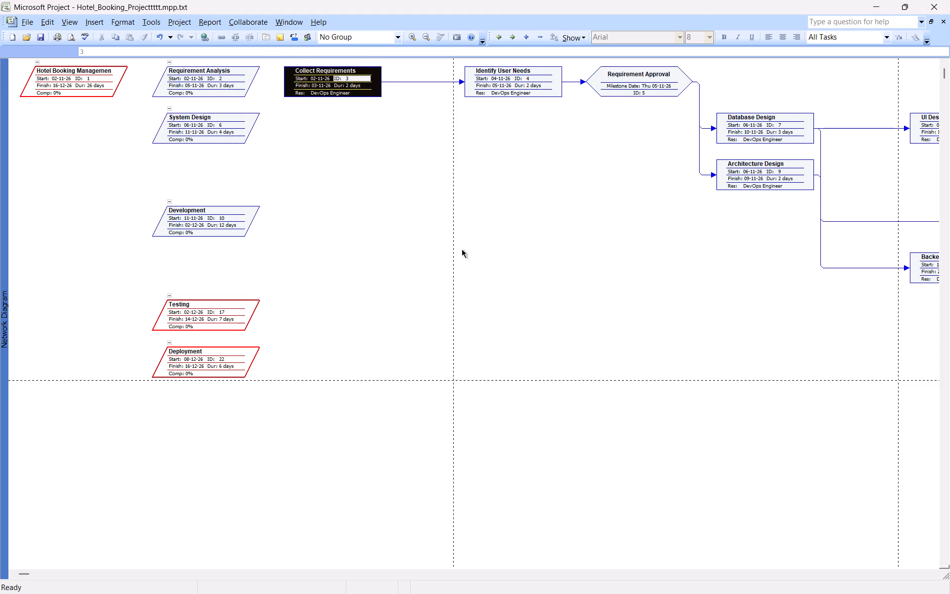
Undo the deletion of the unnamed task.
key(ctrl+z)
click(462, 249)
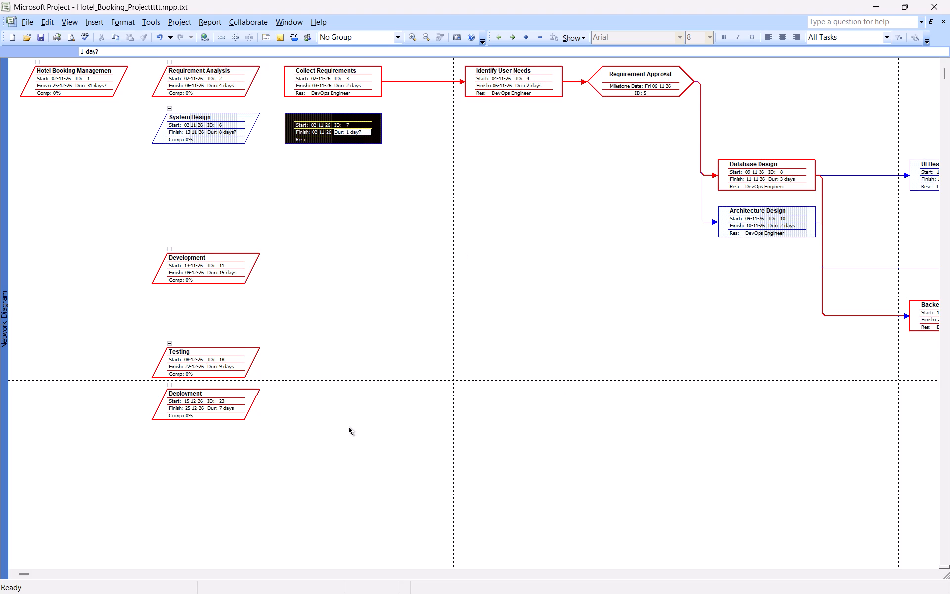
Capture a screenshot of the Network Diagram section from Collect Requirements through Frontend Development and User Registration Module.
click(292, 593)
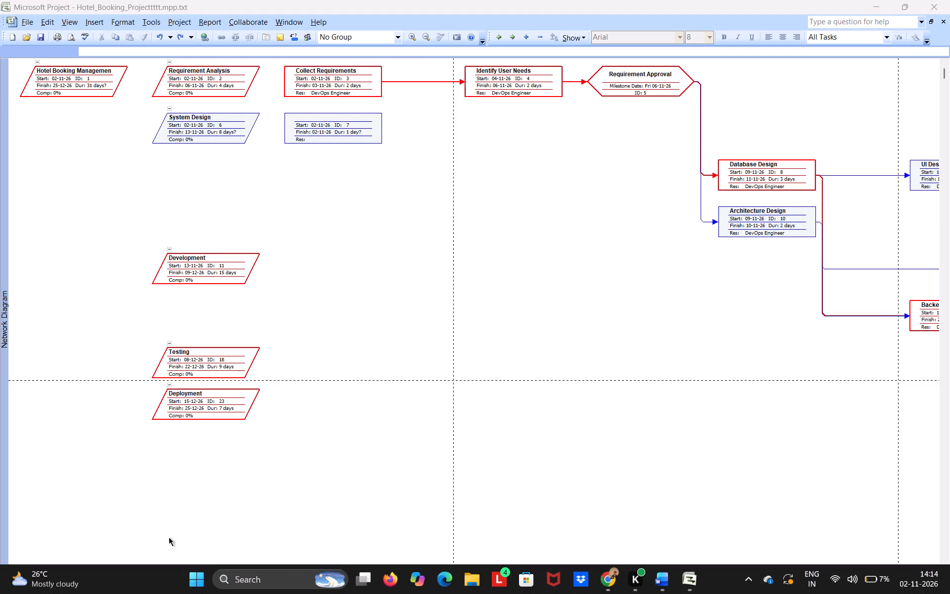
click(33, 543)
click(134, 487)
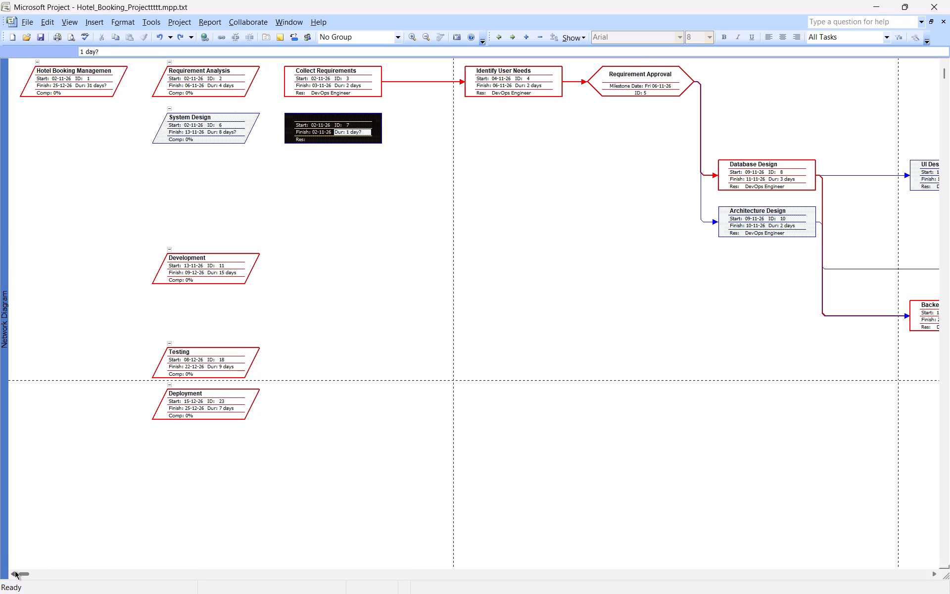
drag(15, 571, 42, 569)
click(39, 571)
click(33, 573)
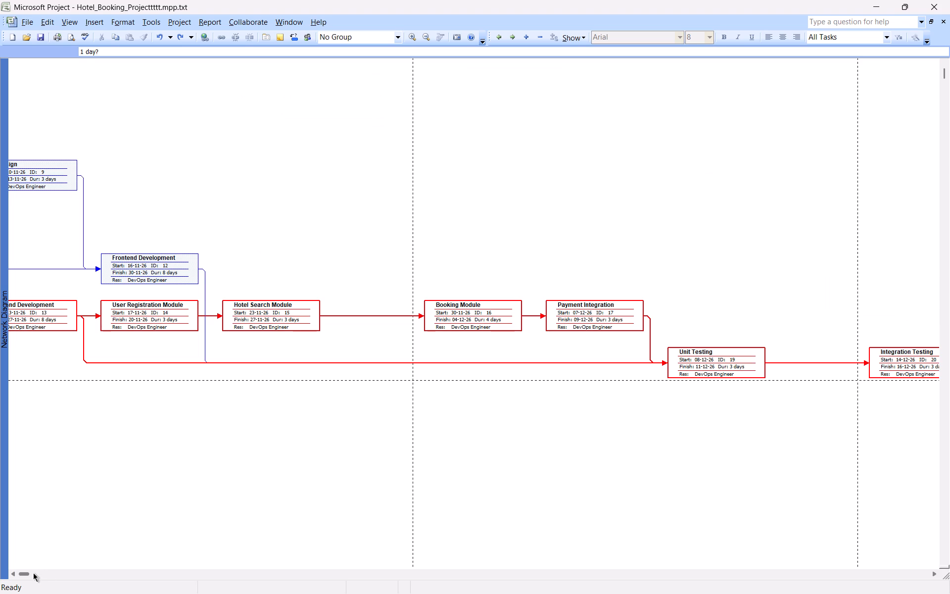
drag(27, 574, 45, 573)
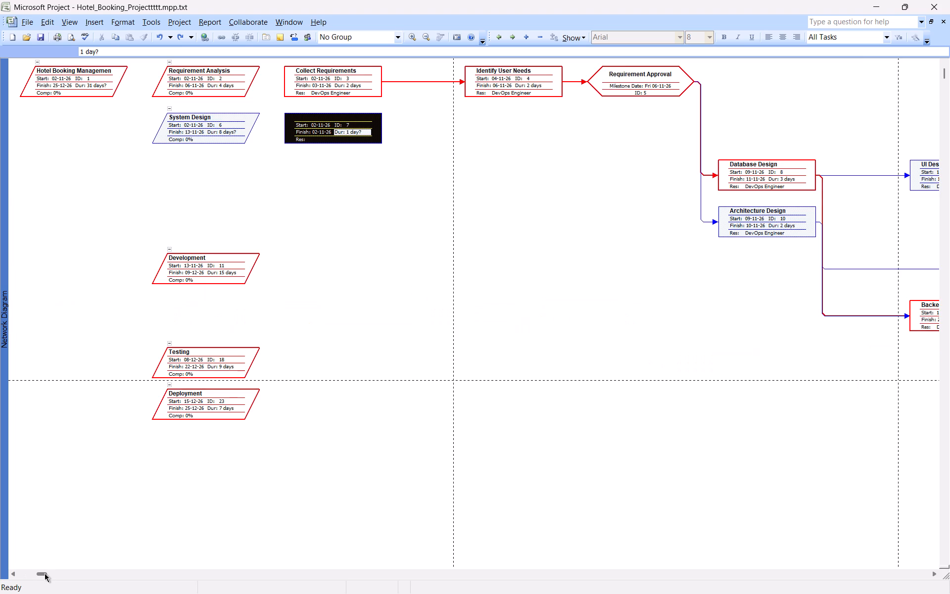
drag(45, 573, 46, 573)
drag(40, 572, 80, 577)
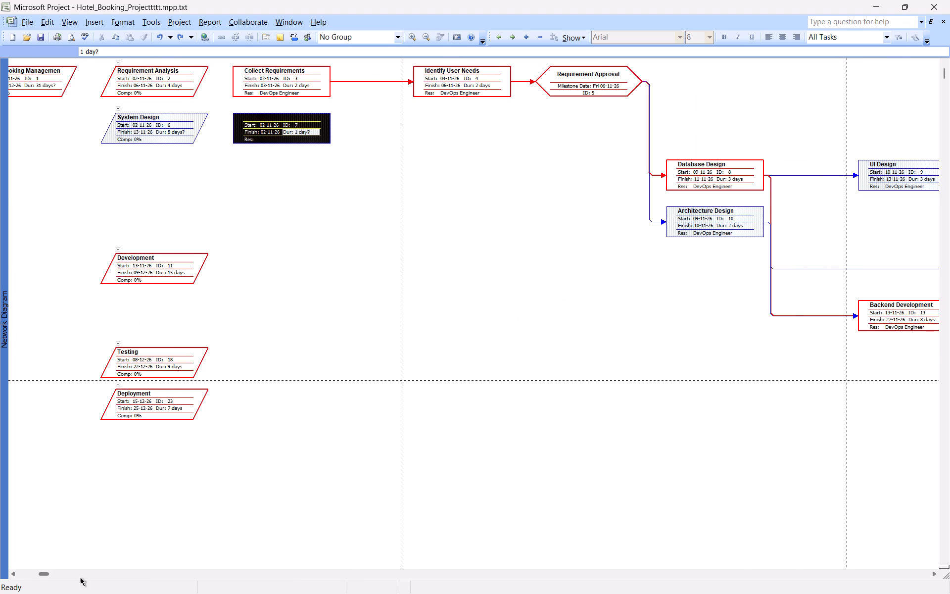
drag(80, 577, 95, 585)
click(95, 585)
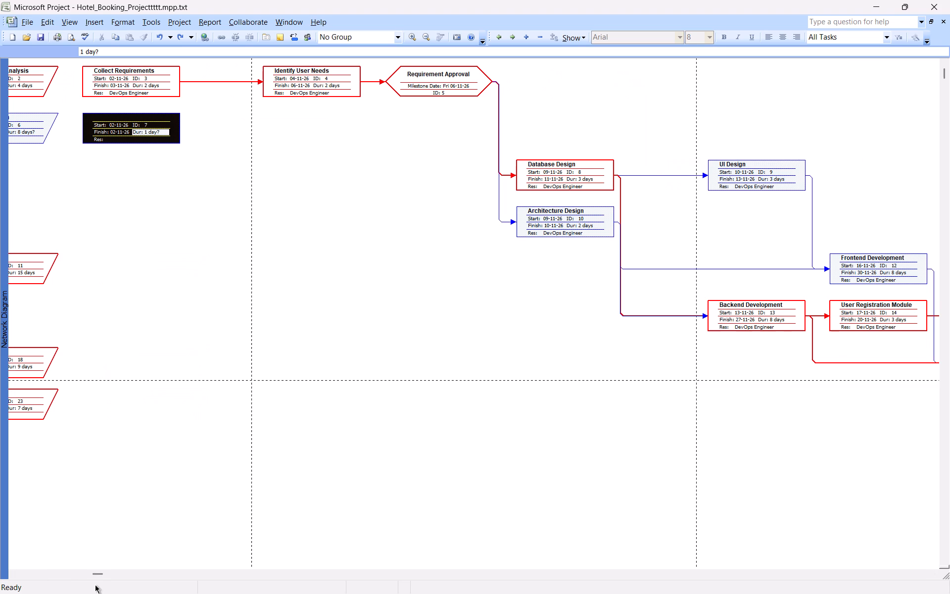
drag(94, 573, 109, 576)
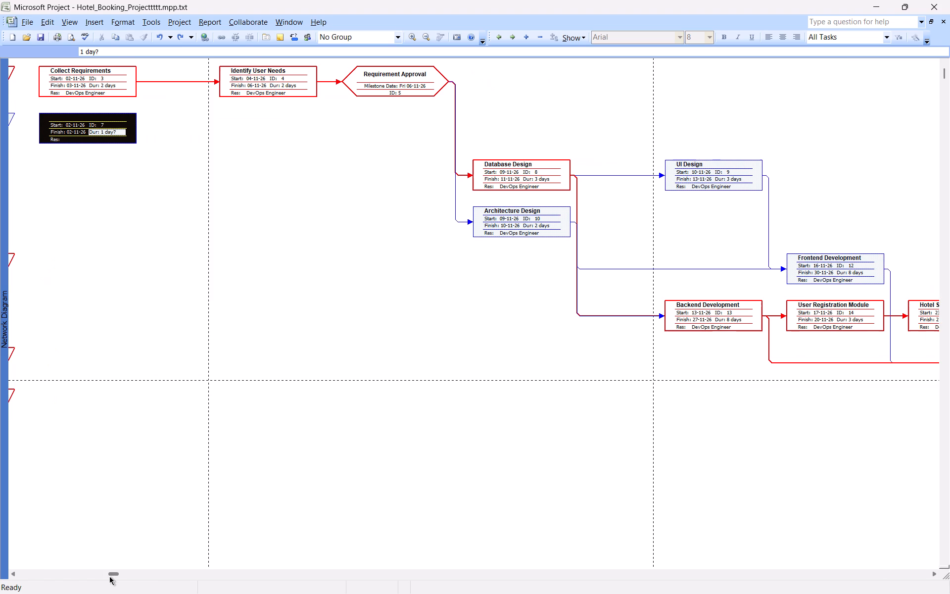
click(109, 576)
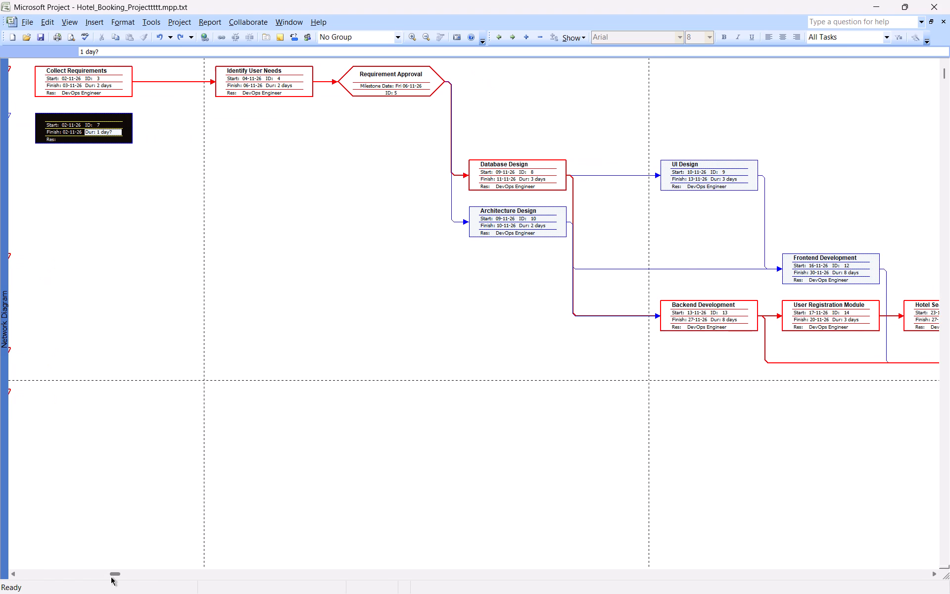
key(shift+super+s)
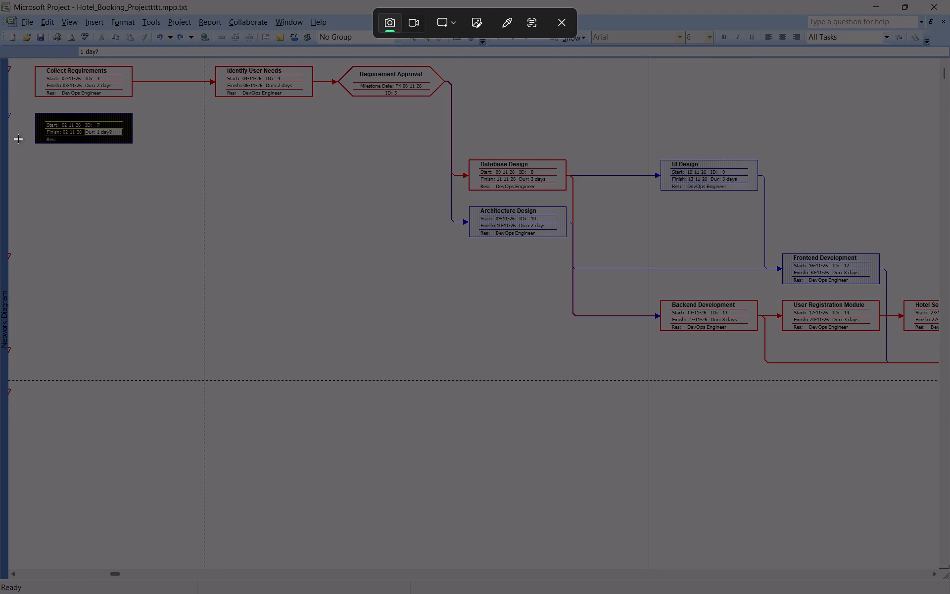
drag(31, 60, 755, 441)
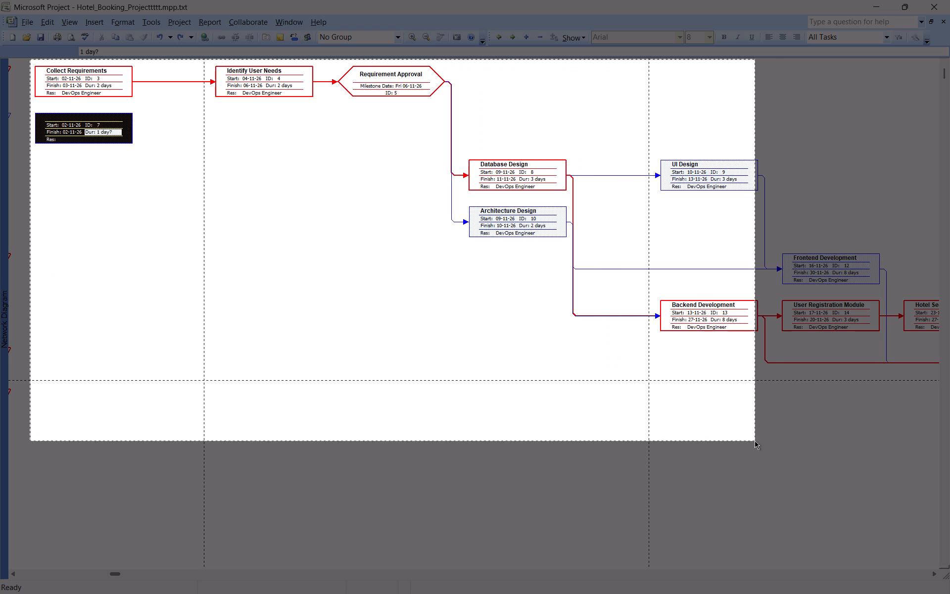
drag(755, 441, 923, 447)
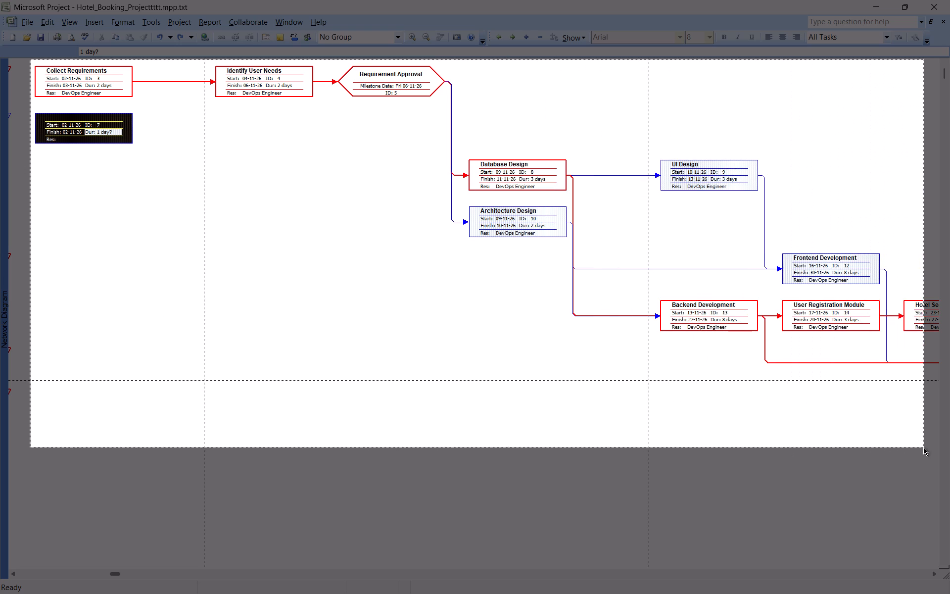
drag(923, 447, 888, 446)
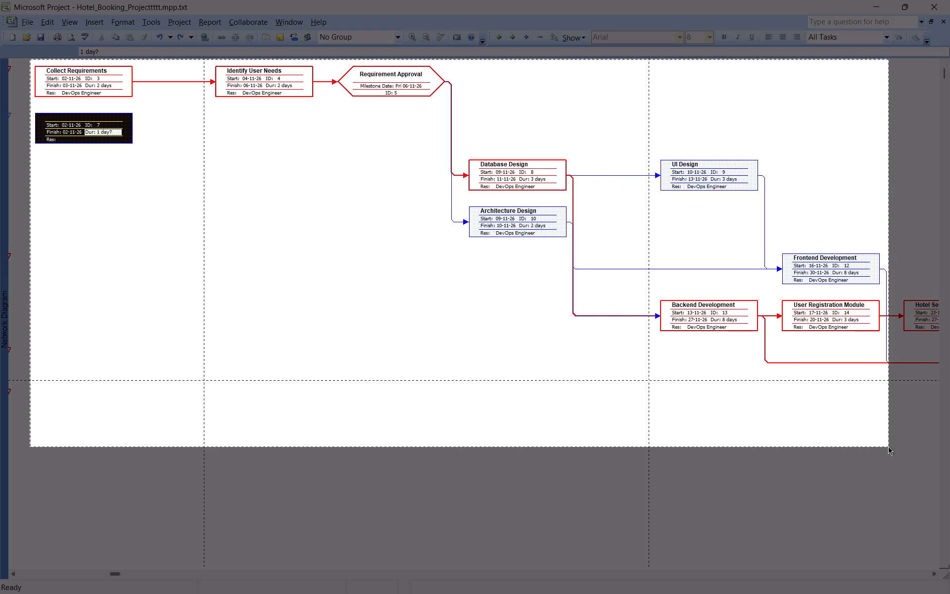
drag(888, 446, 888, 446)
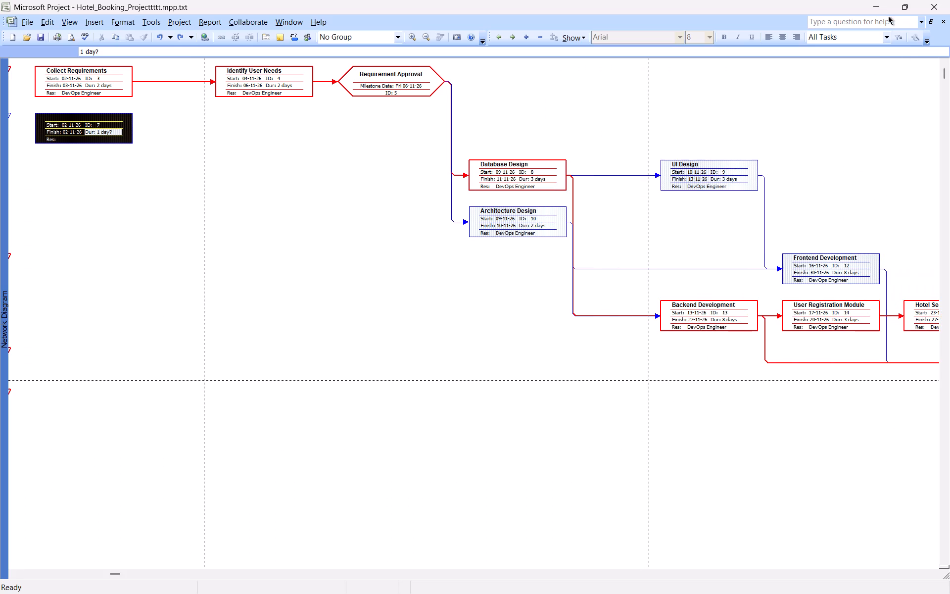
Switch to the hostel booking APP document in Word and paste the captured diagram under the Network view heading.
click(874, 0)
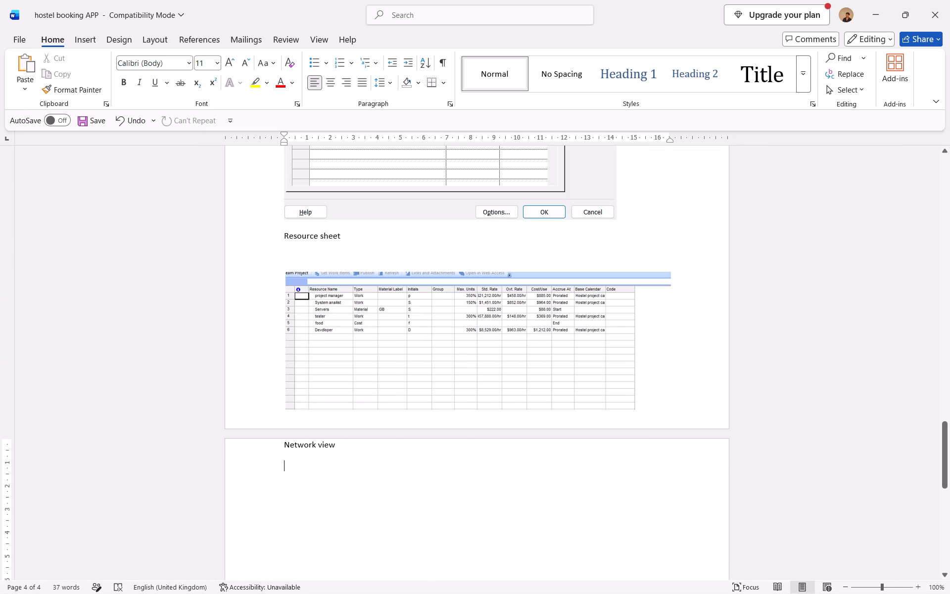
key(ctrl+v)
click(465, 491)
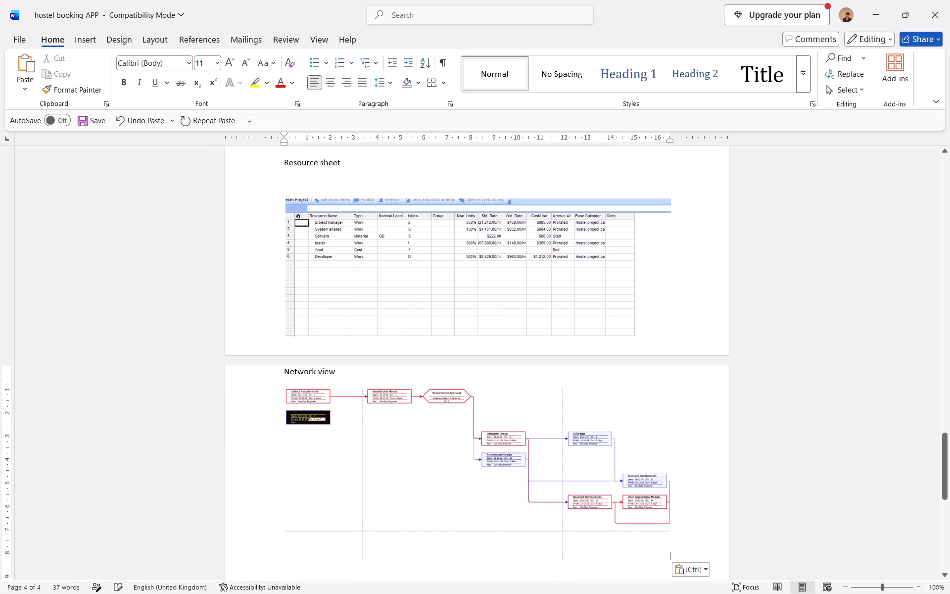
scroll(473, 518, down, 2)
click(471, 518)
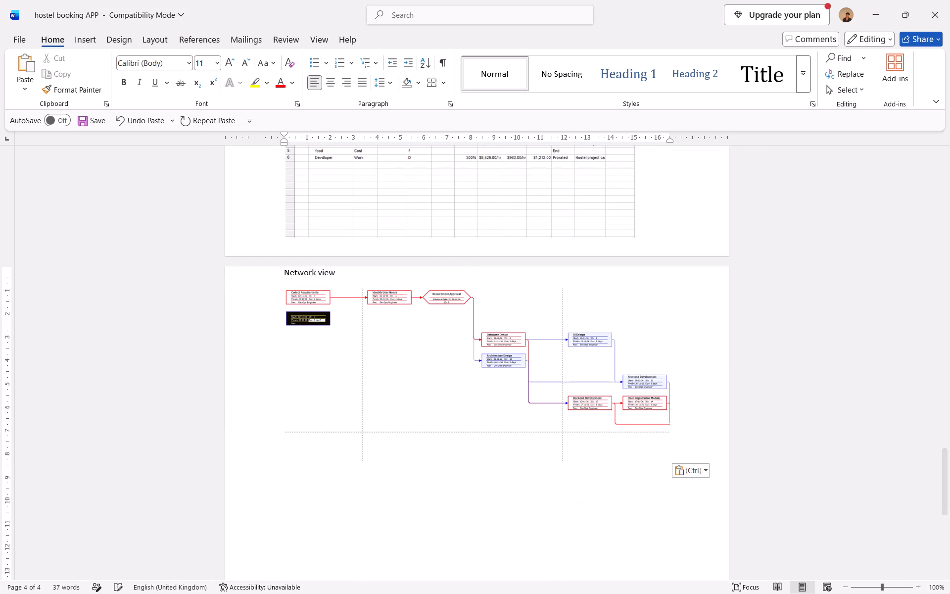
Switch back to Microsoft Project and capture the Network Diagram section from Hotel Search Module through System Testing.
click(692, 583)
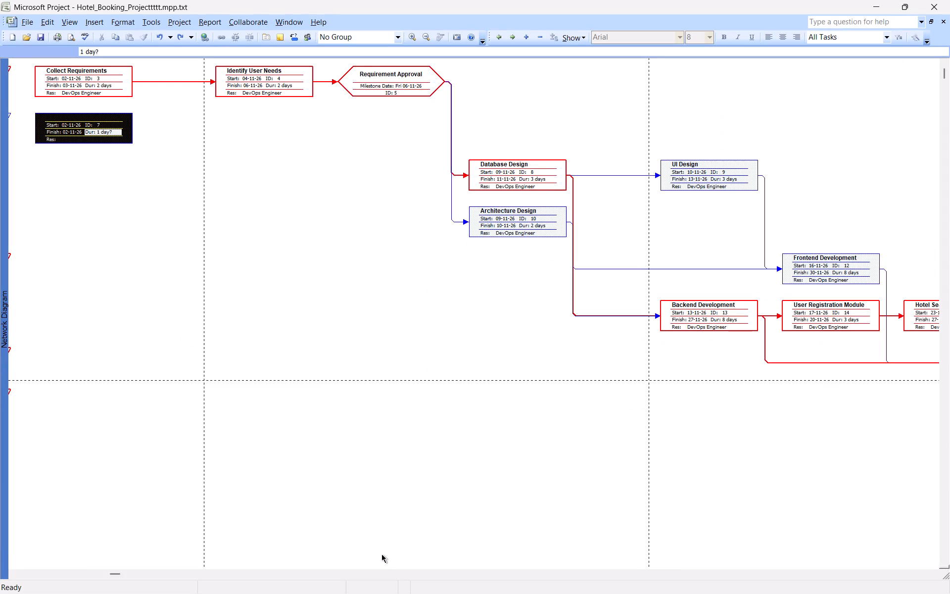
drag(115, 574, 231, 593)
drag(231, 593, 380, 593)
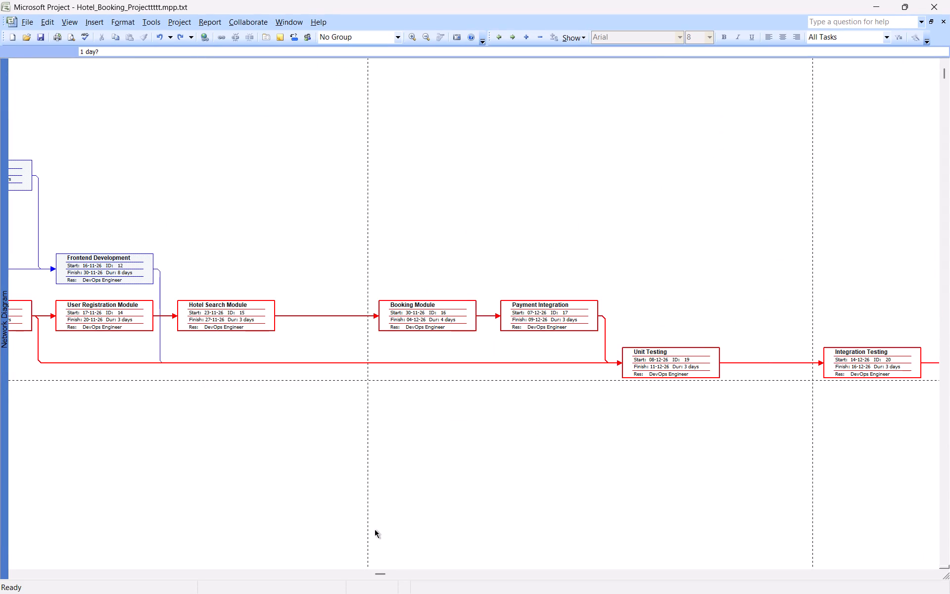
drag(384, 574, 436, 584)
drag(436, 584, 438, 584)
drag(438, 584, 468, 578)
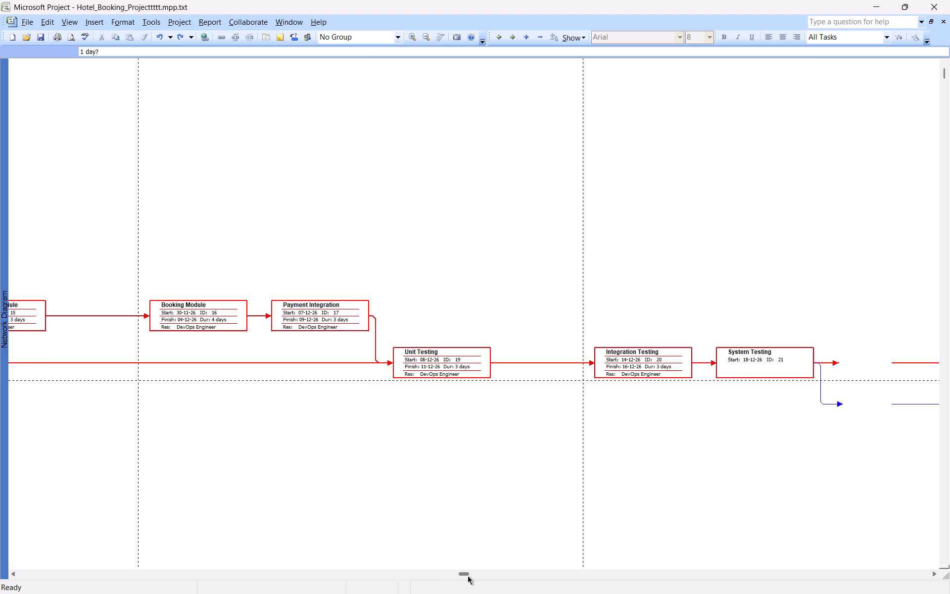
drag(461, 572, 435, 567)
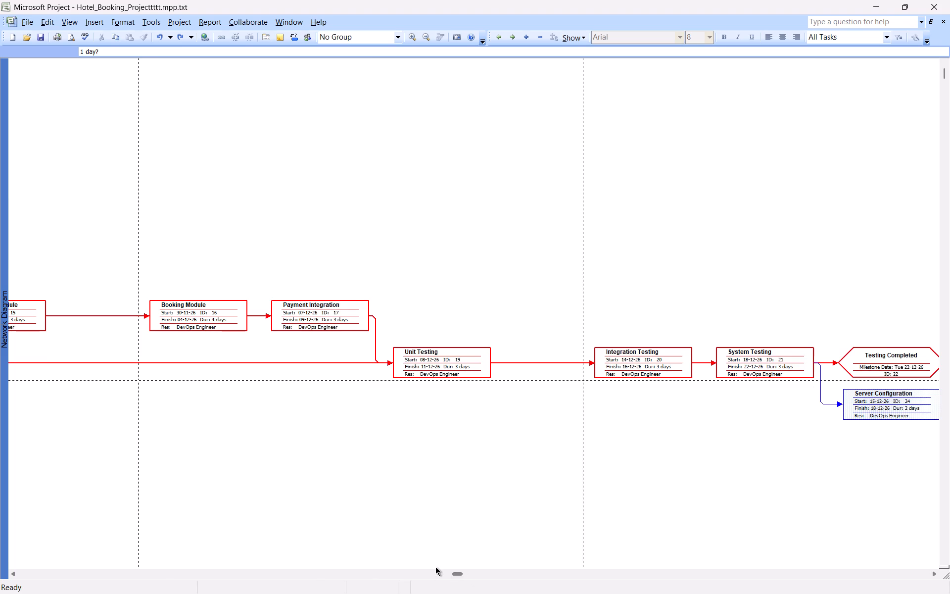
drag(435, 567, 435, 567)
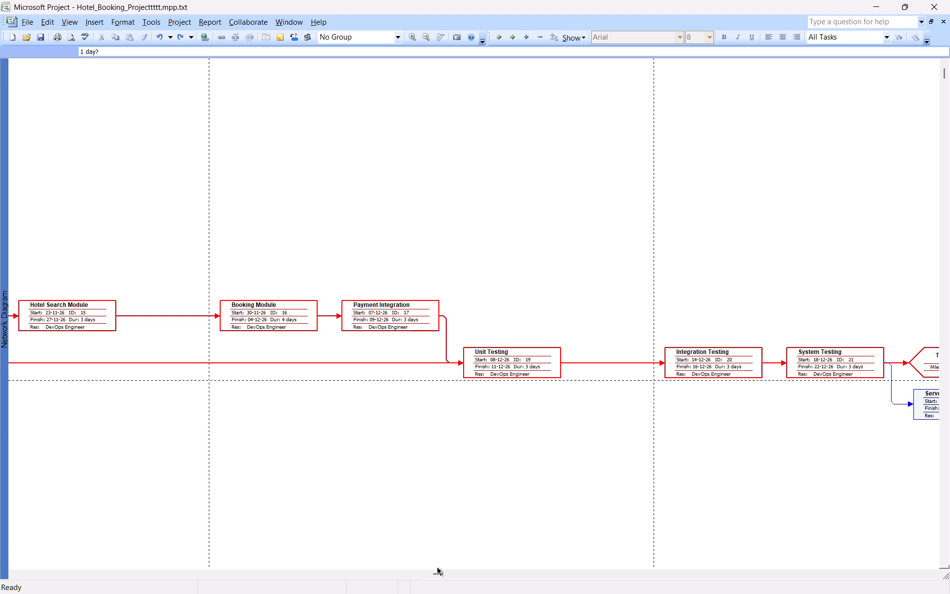
key(shift+super+s)
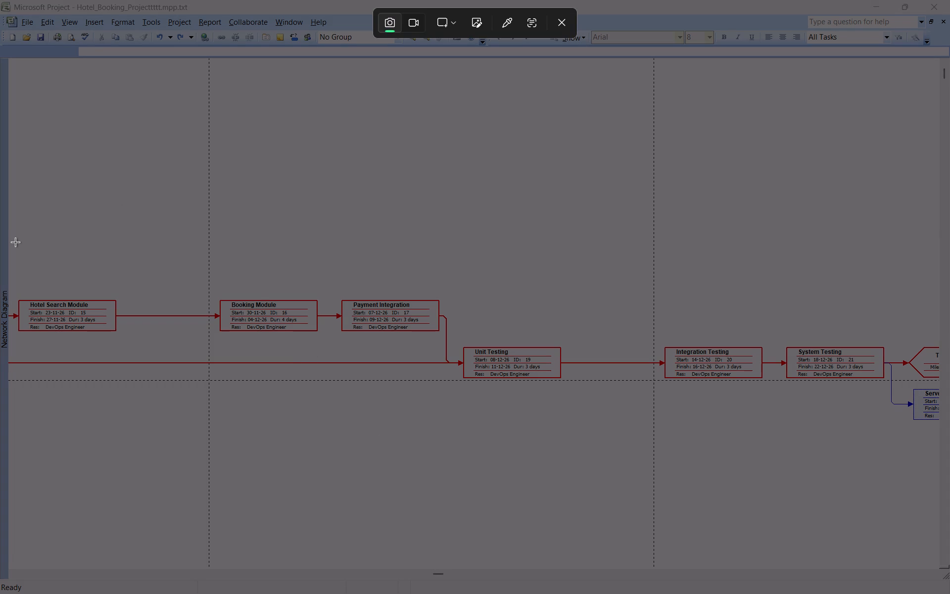
drag(15, 242, 891, 514)
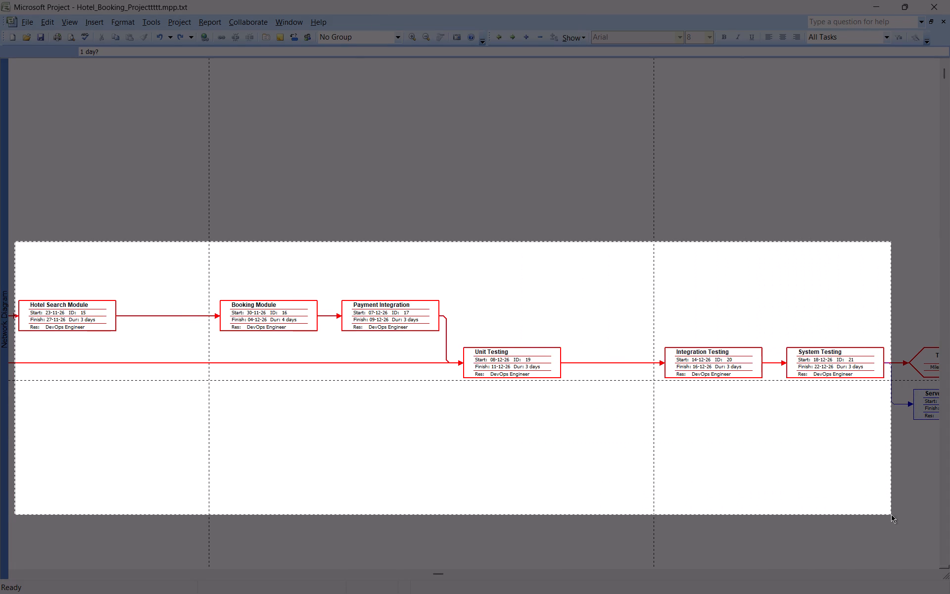
drag(891, 514, 886, 507)
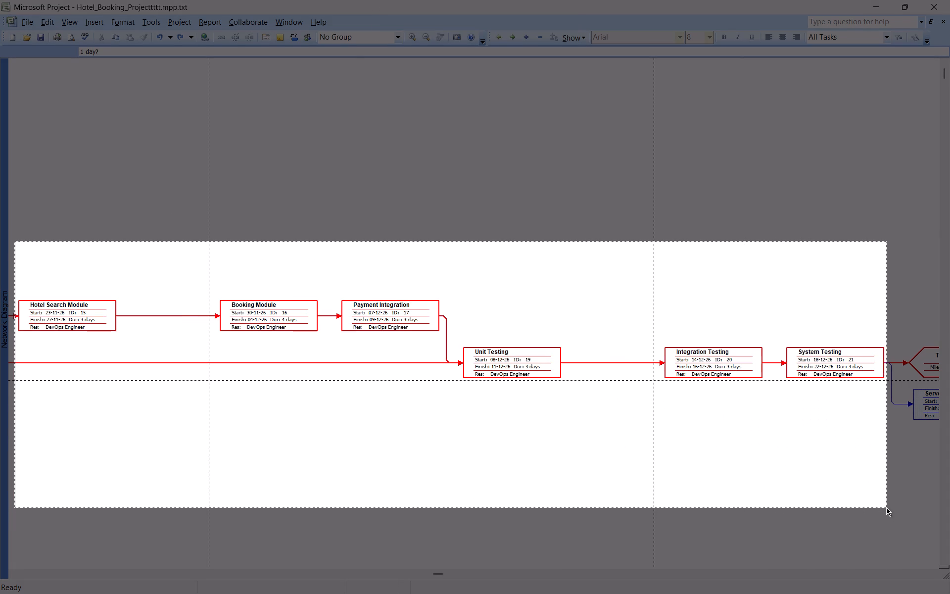
drag(886, 507, 886, 507)
Return to the Word report and paste the second diagram capture below the first one under Network view.
click(703, 584)
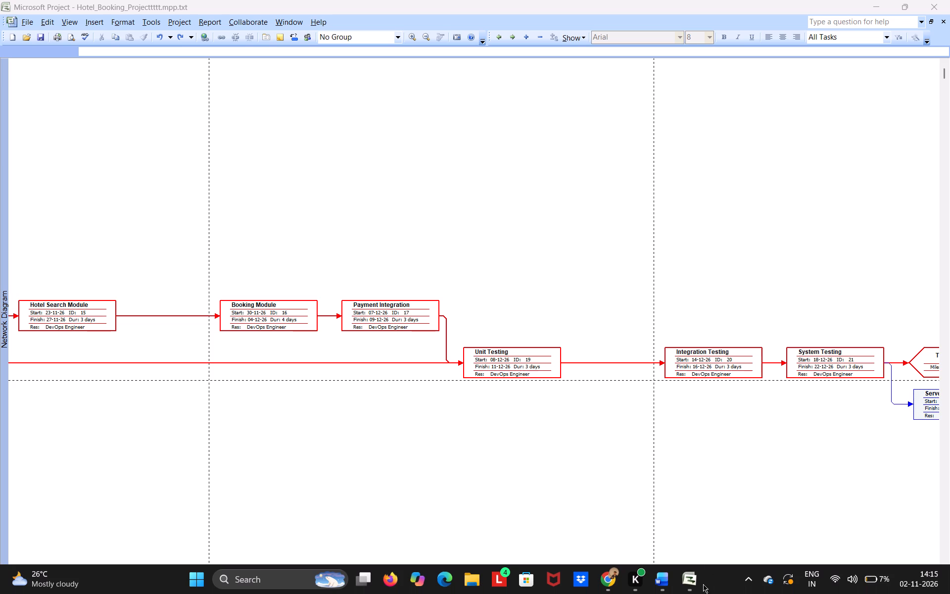
click(688, 579)
click(665, 581)
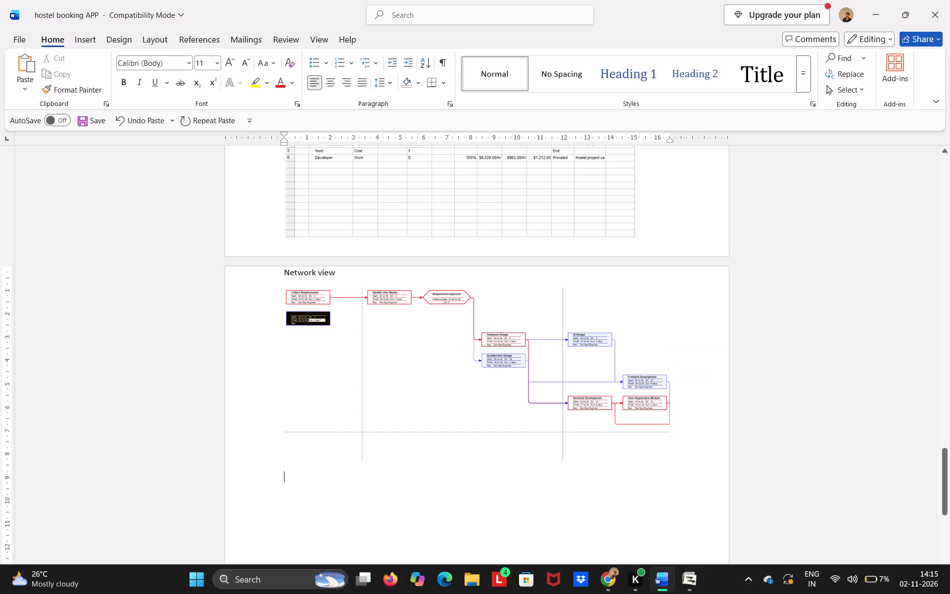
scroll(518, 430, down, 1)
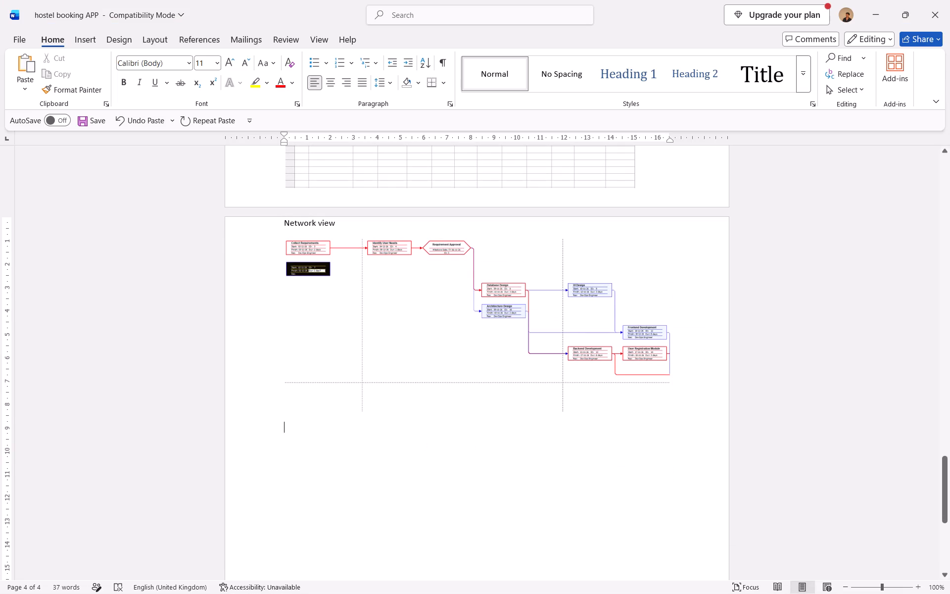
key(ctrl+v)
click(399, 480)
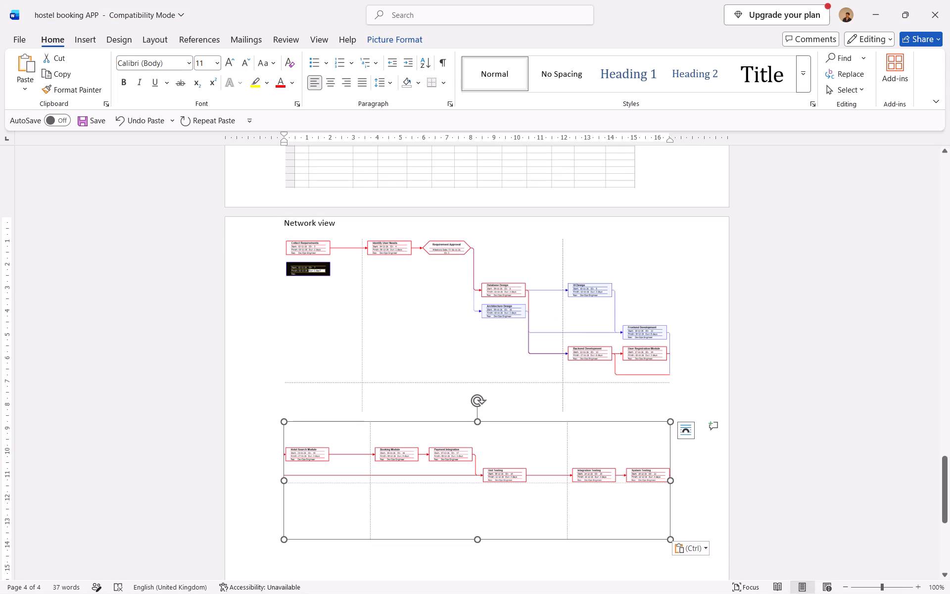
Review the report from the Network view page back to the Hostel Booking app heading on the first page.
scroll(407, 478, down, 8)
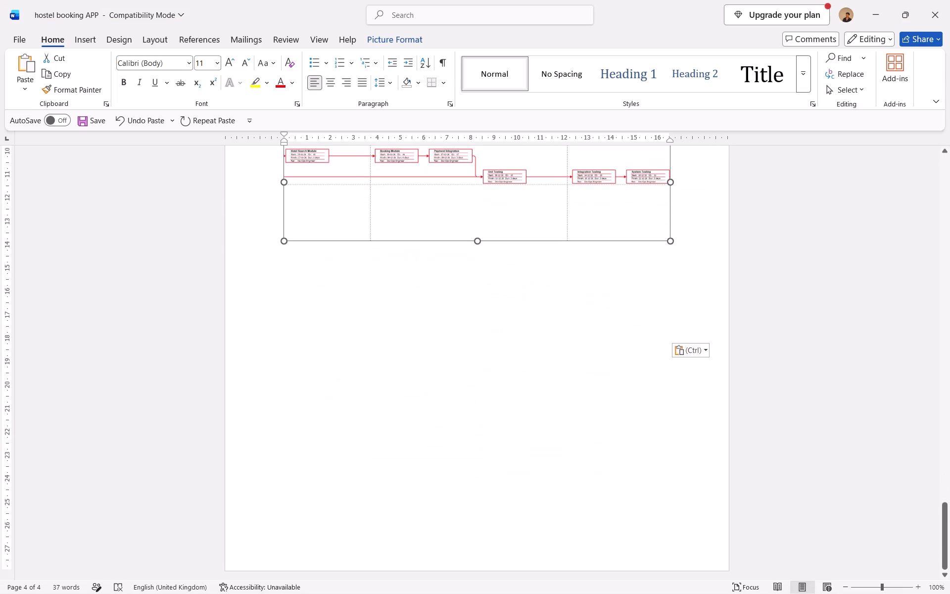
scroll(409, 484, up, 20)
scroll(407, 451, up, 5)
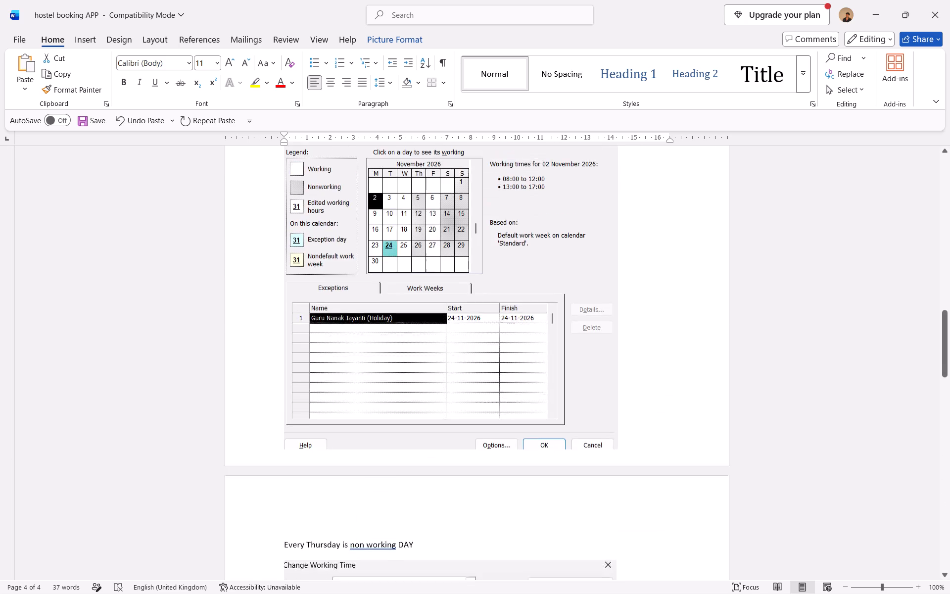
scroll(407, 451, up, 12)
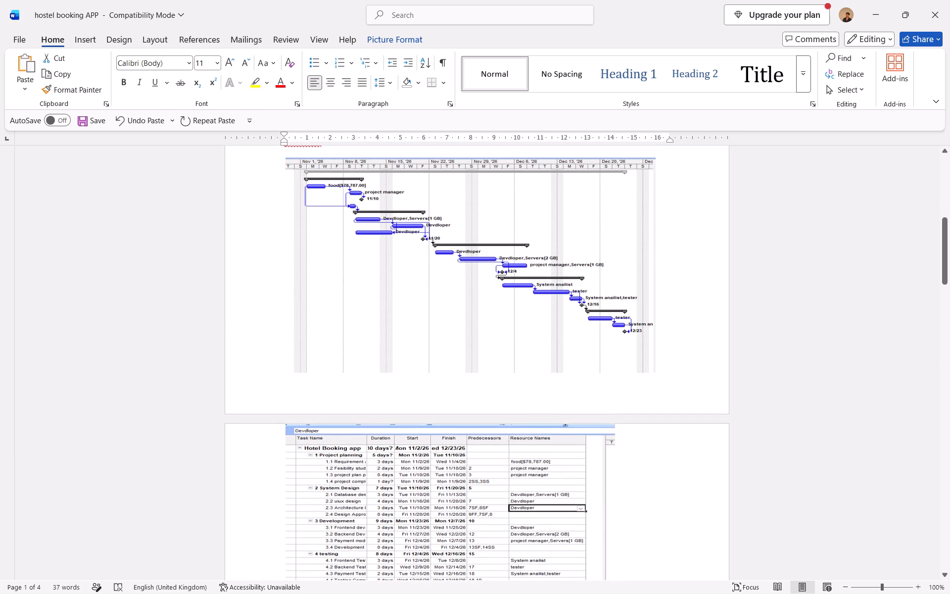
scroll(409, 451, up, 6)
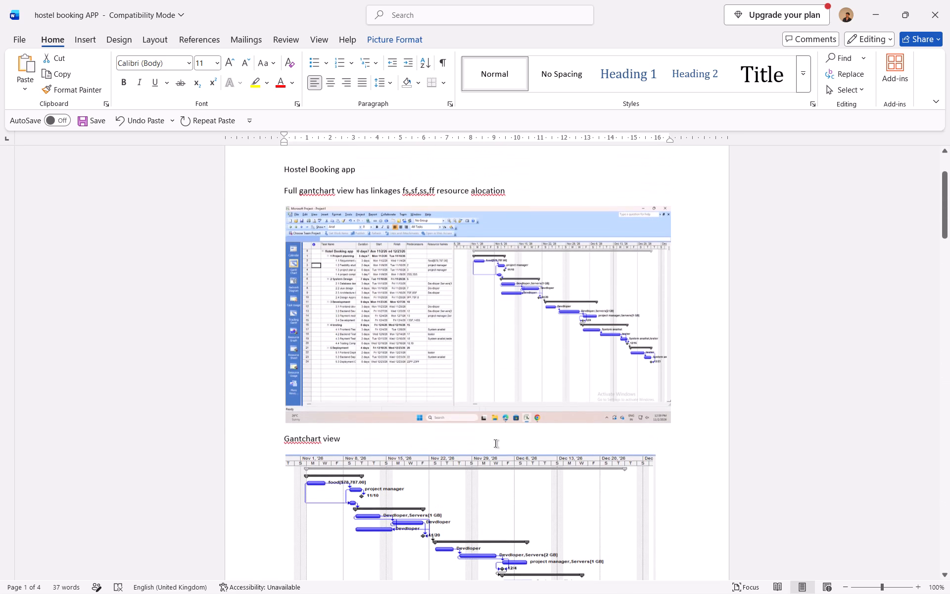
Switch to Microsoft Project and display the hotel booking project in Calendar view, followed by Gantt Chart view.
click(682, 570)
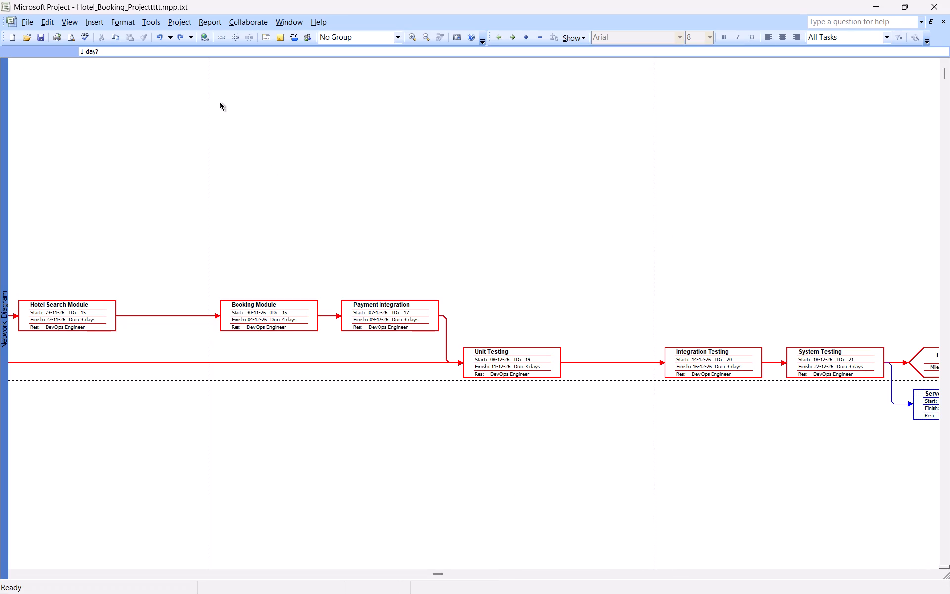
click(65, 21)
click(82, 41)
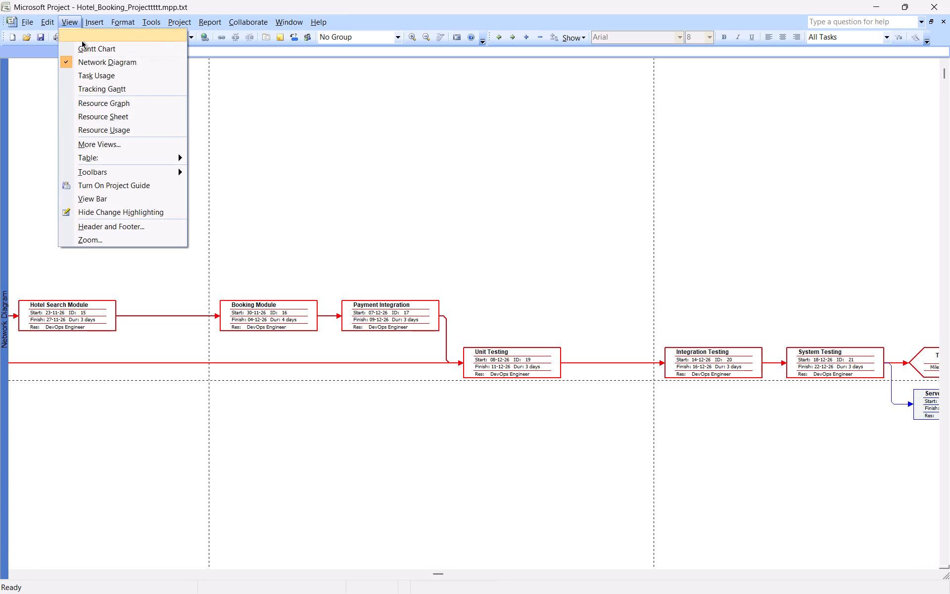
click(74, 27)
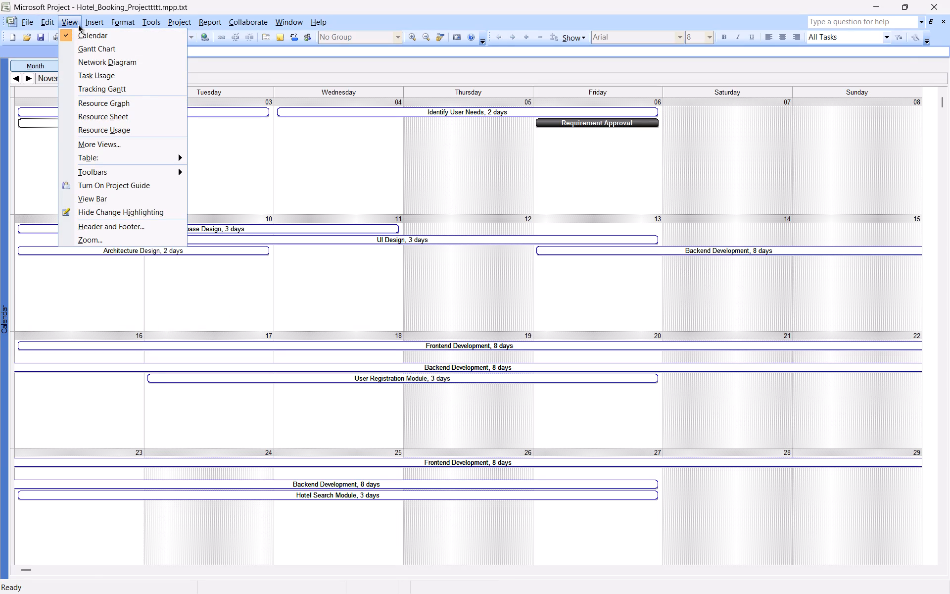
click(80, 43)
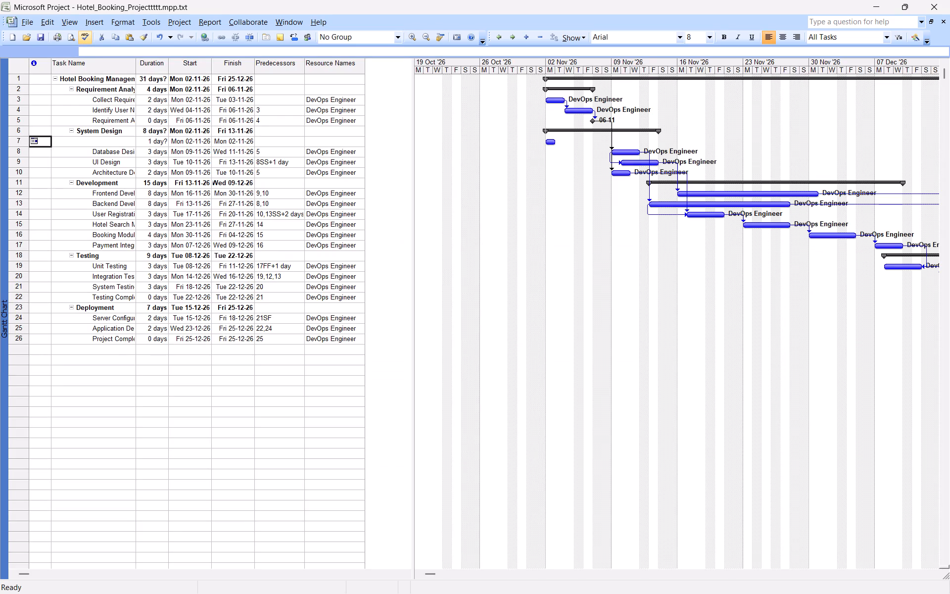
Check the resource choices for the UI Design task, keep DevOps Engineer, and return to the Word report.
click(320, 160)
click(323, 160)
click(355, 165)
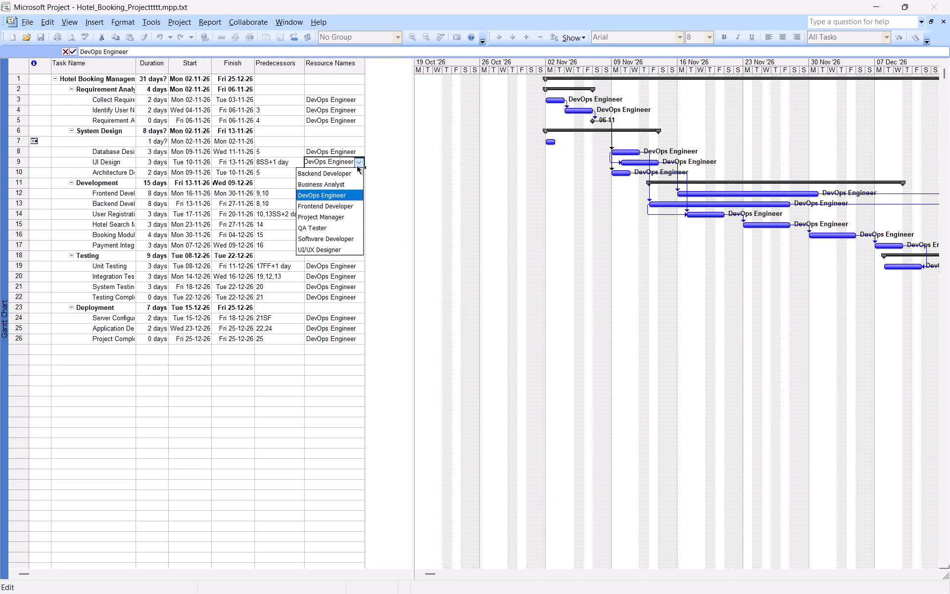
click(339, 199)
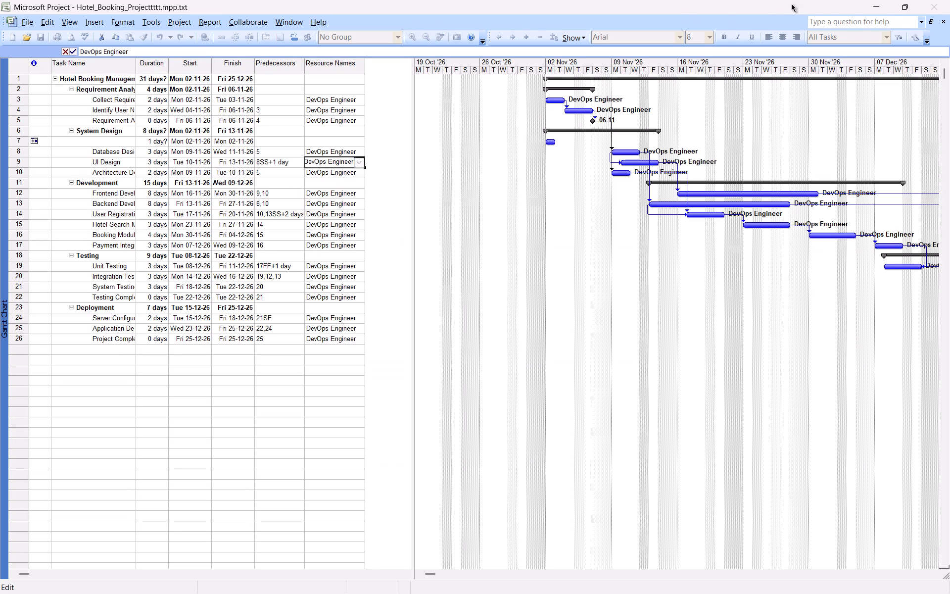
click(881, 0)
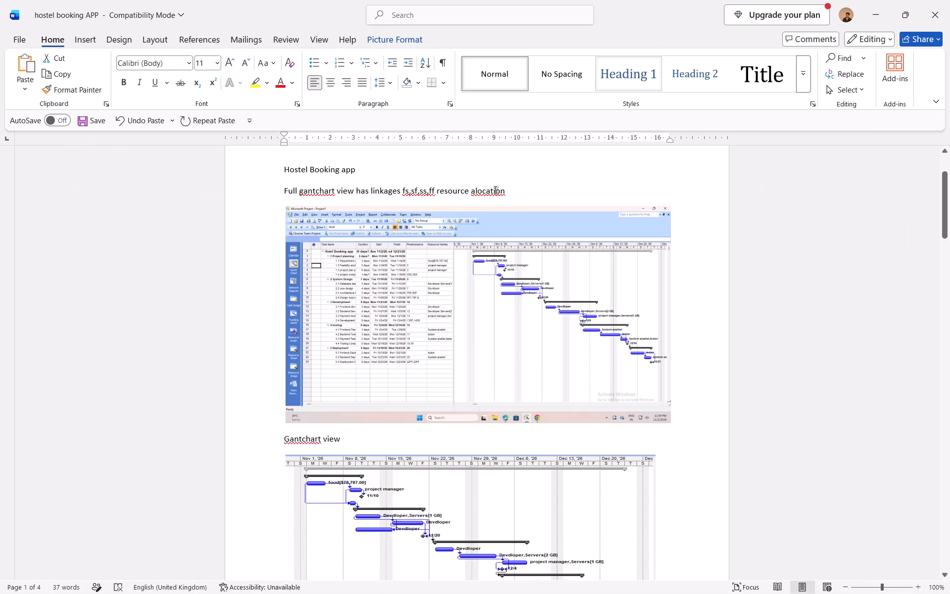
Review the report's Gantt, task table, Holiday, working time and Resource sheet sections and the two Network view diagrams.
scroll(456, 271, down, 2)
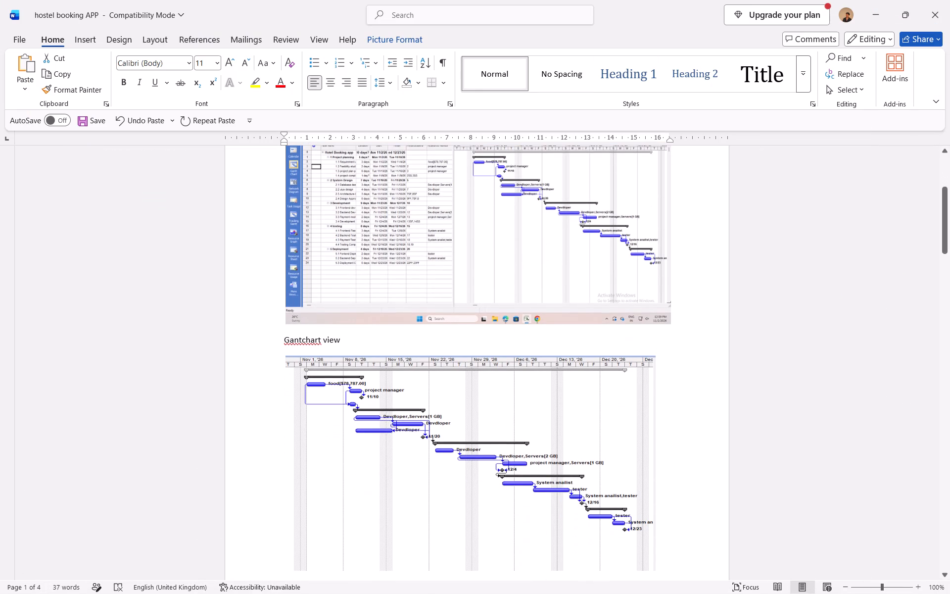
scroll(460, 264, down, 13)
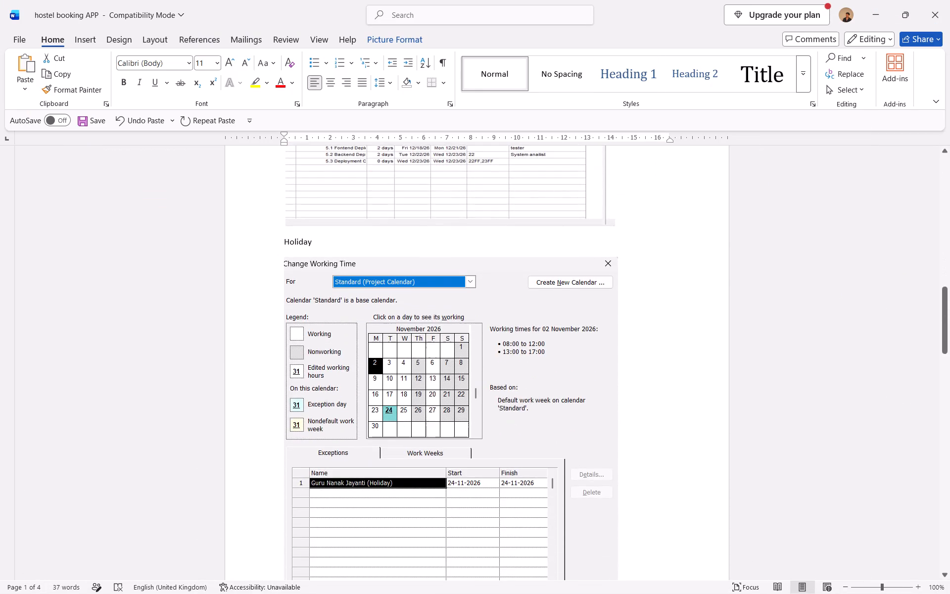
scroll(460, 263, down, 1)
scroll(460, 261, up, 5)
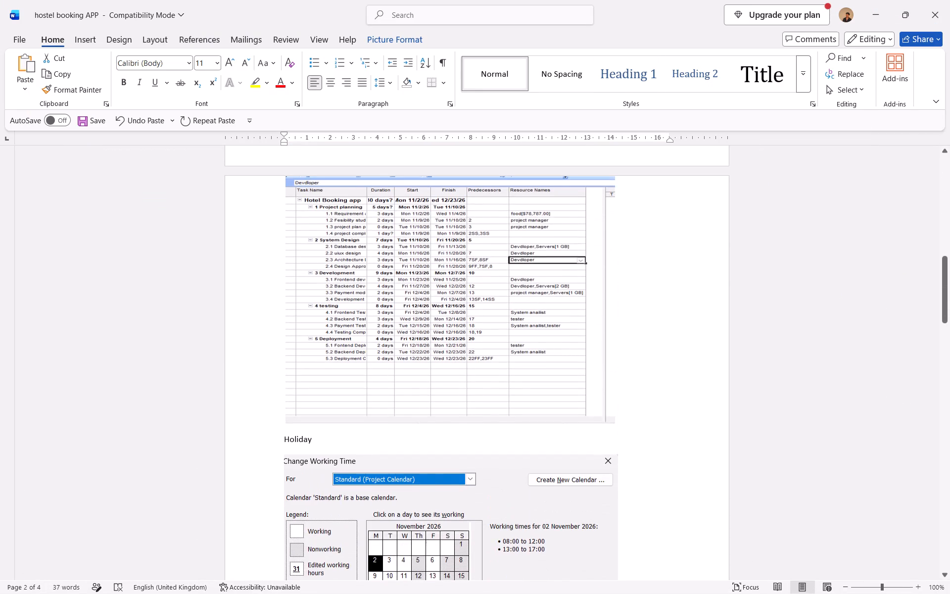
scroll(460, 247, down, 4)
scroll(460, 247, up, 2)
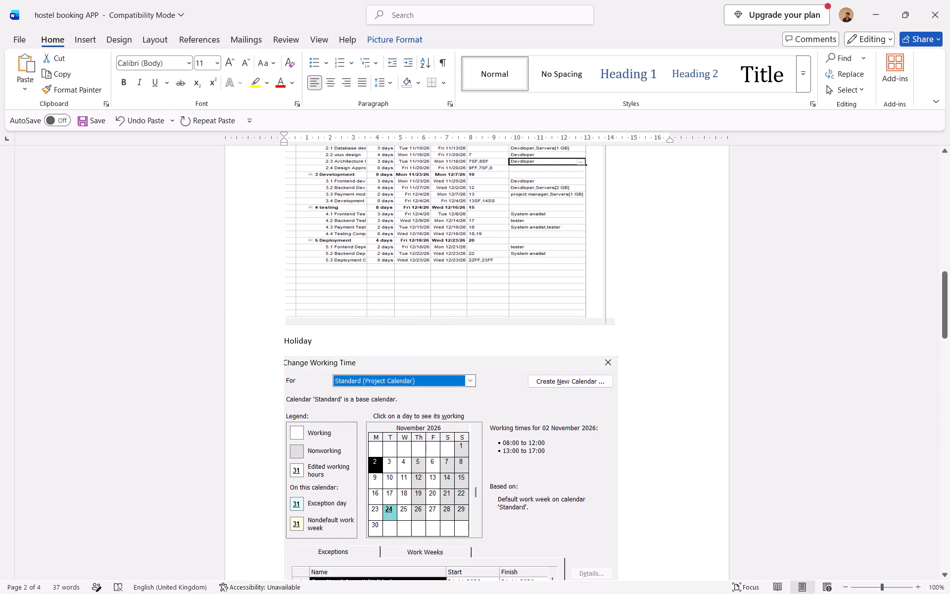
scroll(460, 245, down, 19)
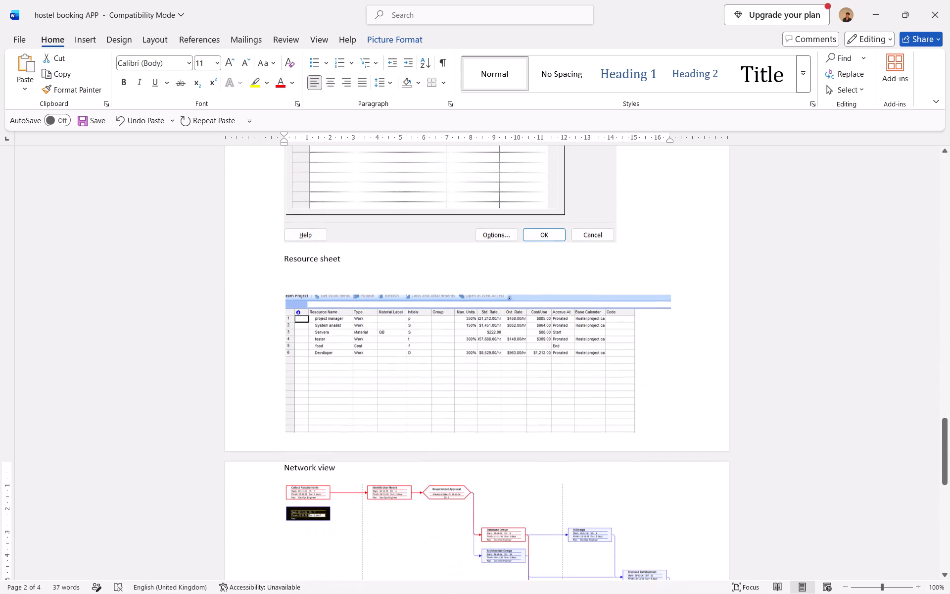
scroll(460, 242, down, 4)
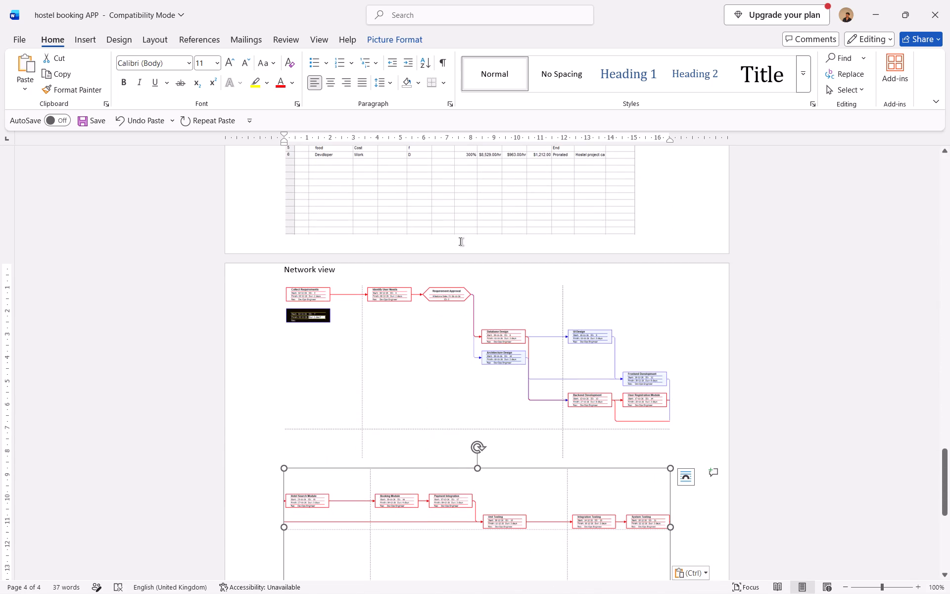
scroll(460, 242, up, 4)
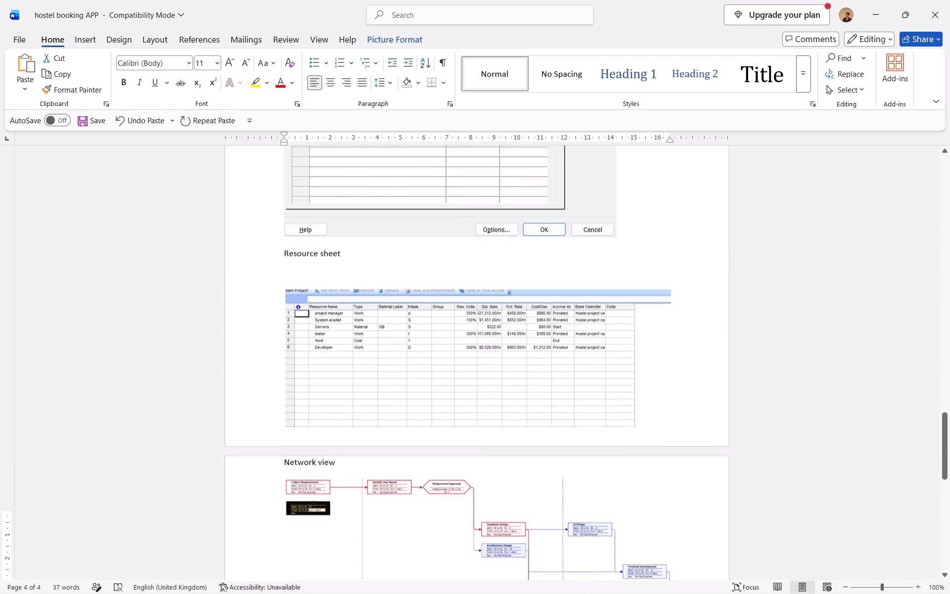
scroll(463, 237, up, 17)
scroll(464, 235, up, 4)
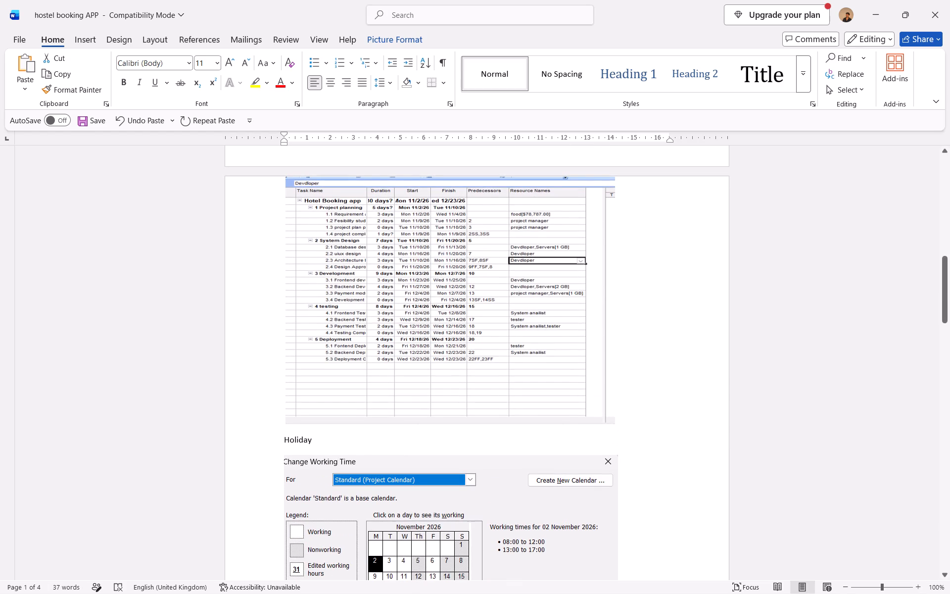
scroll(464, 235, down, 19)
scroll(465, 242, down, 3)
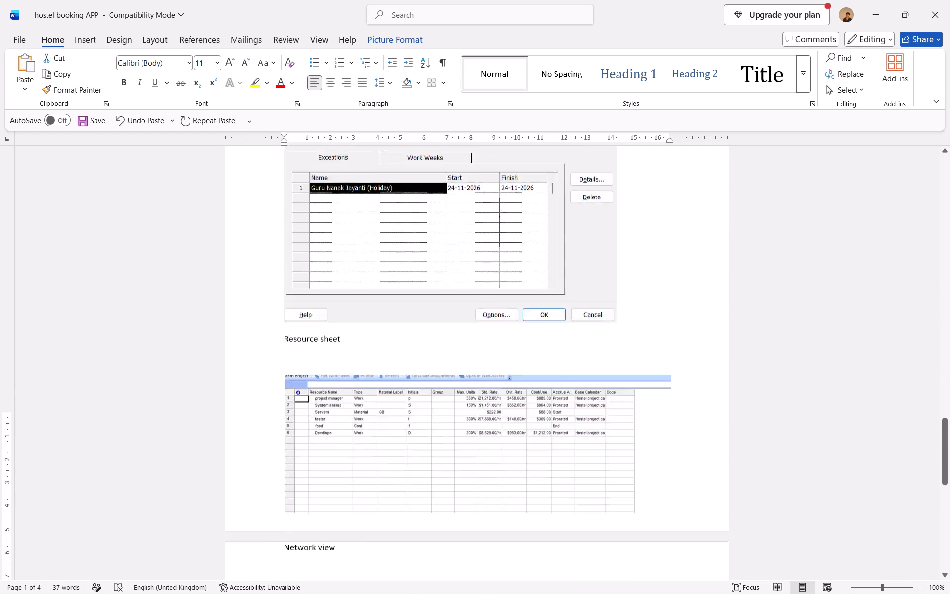
scroll(465, 242, down, 2)
click(390, 395)
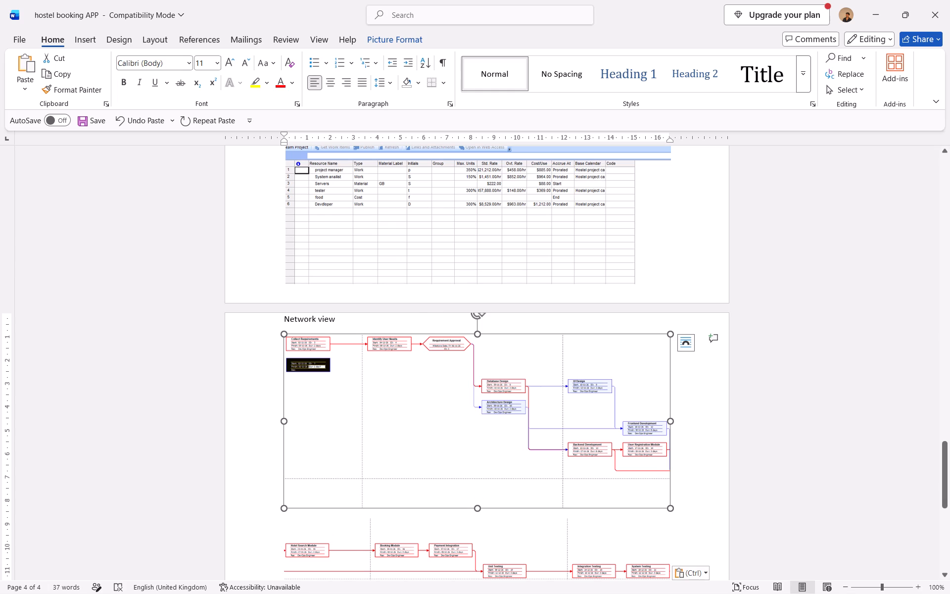
scroll(398, 397, down, 4)
click(401, 392)
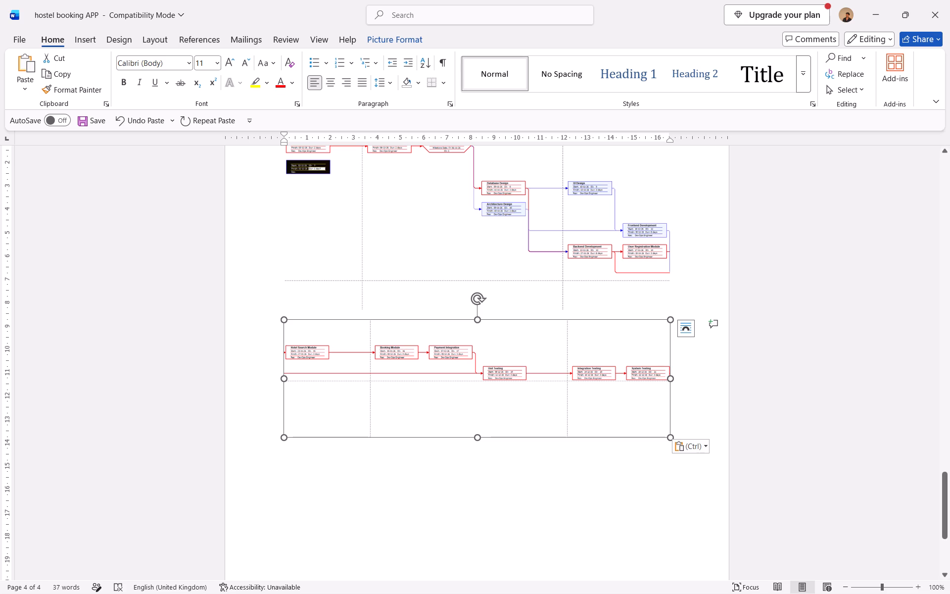
Undo the recent report edits back past both Network view pastes and the replacement of the original hostel network diagram.
key(ctrl+z)
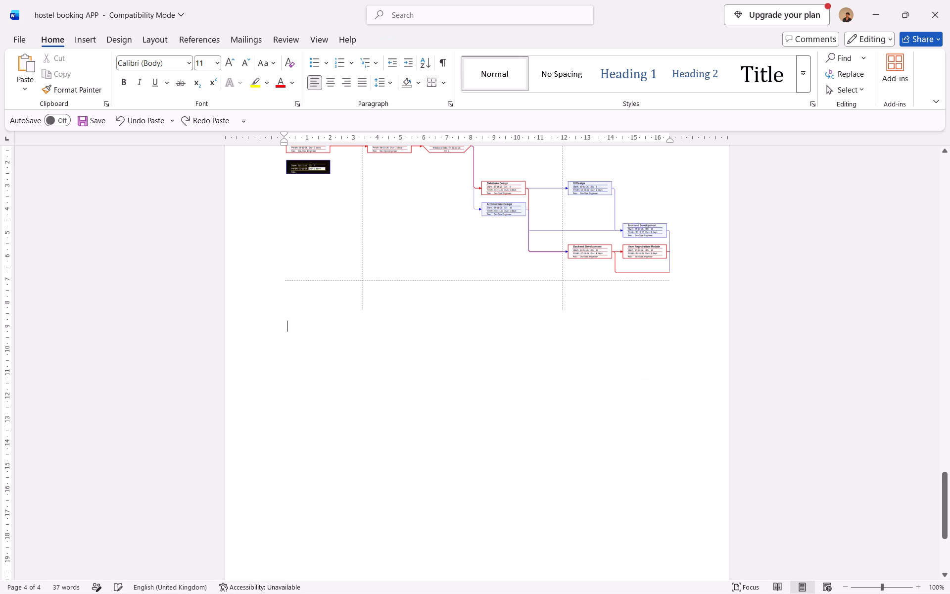
key(ctrl+z)
key(ctrl+z)
key(ctrl+z)
key(ctrl+z)
key(ctrl+z)
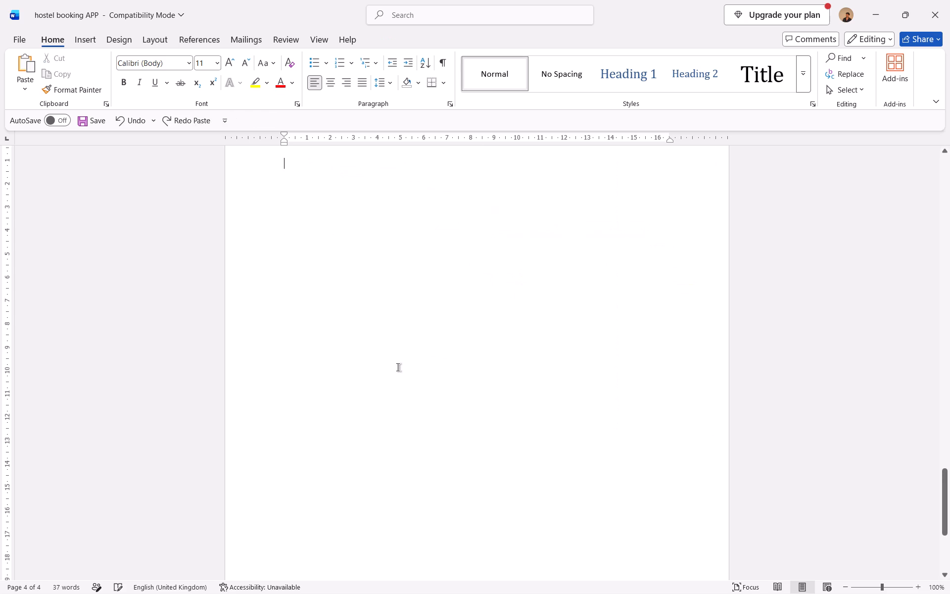
key(ctrl+z)
key(ctrl+z)
key(ctrl+z)
key(ctrl+z)
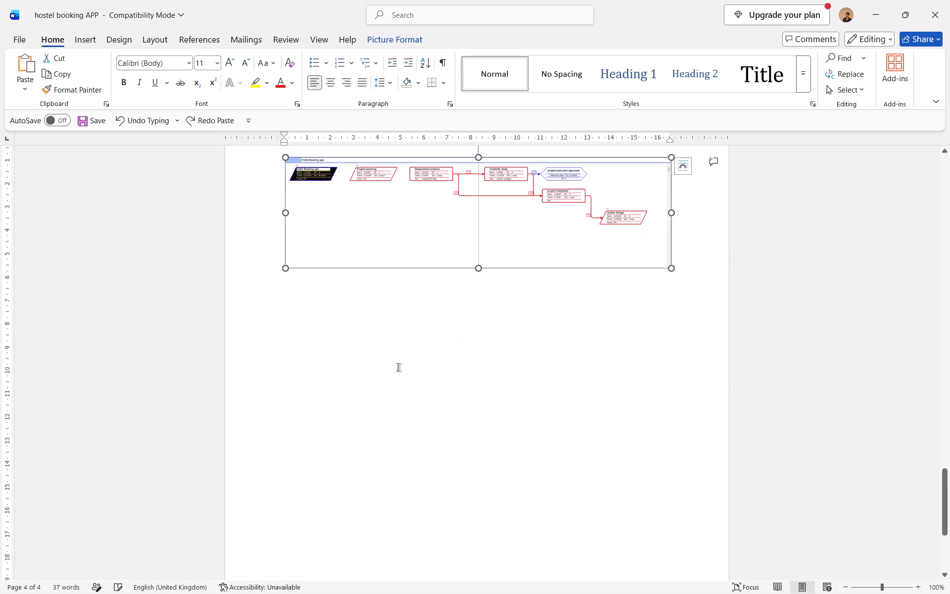
key(ctrl+z)
Correct "alsocation" to "allocation" in the Full gantchart view line under Hostel Booking app.
scroll(393, 379, down, 6)
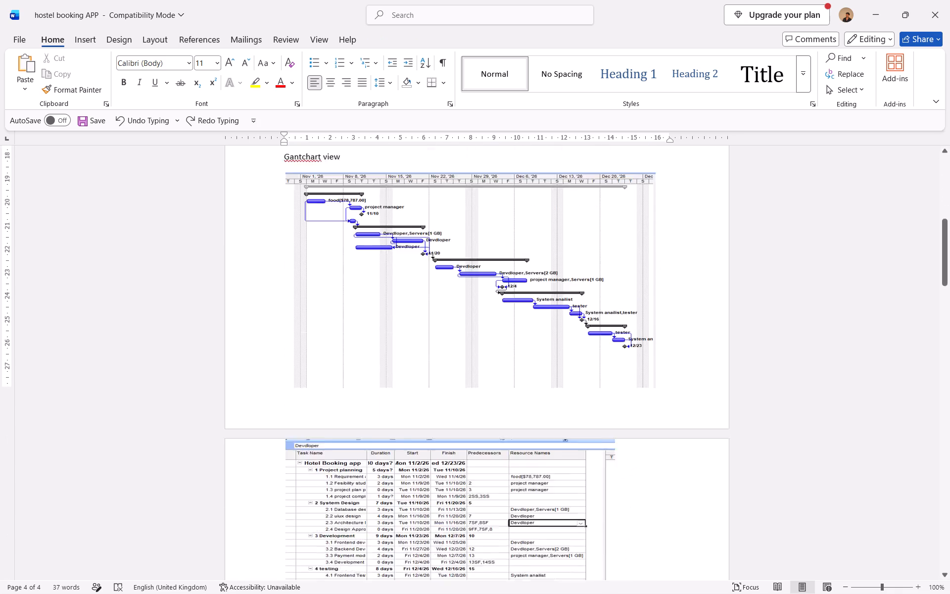
scroll(395, 417, down, 20)
scroll(426, 448, up, 5)
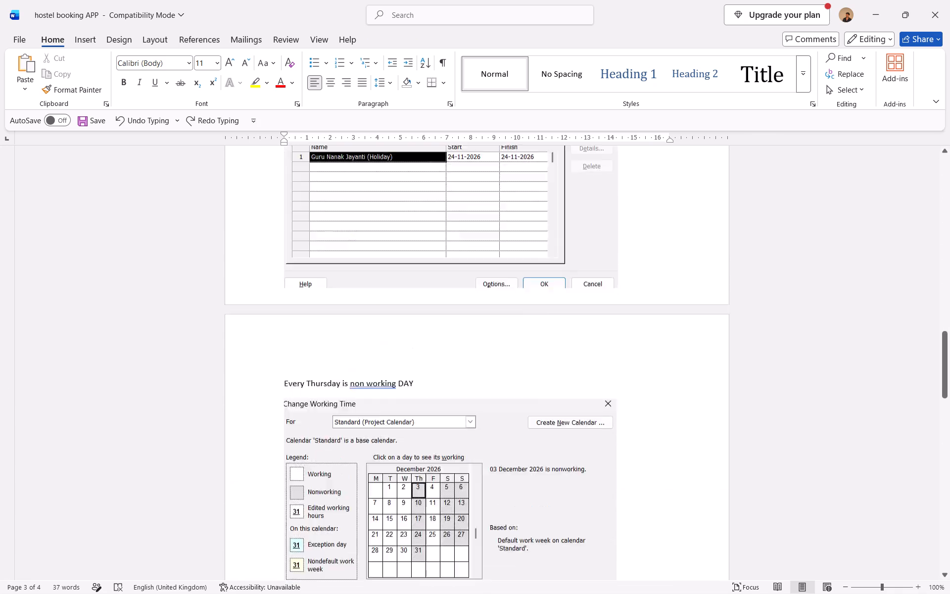
scroll(438, 360, up, 18)
scroll(438, 360, up, 7)
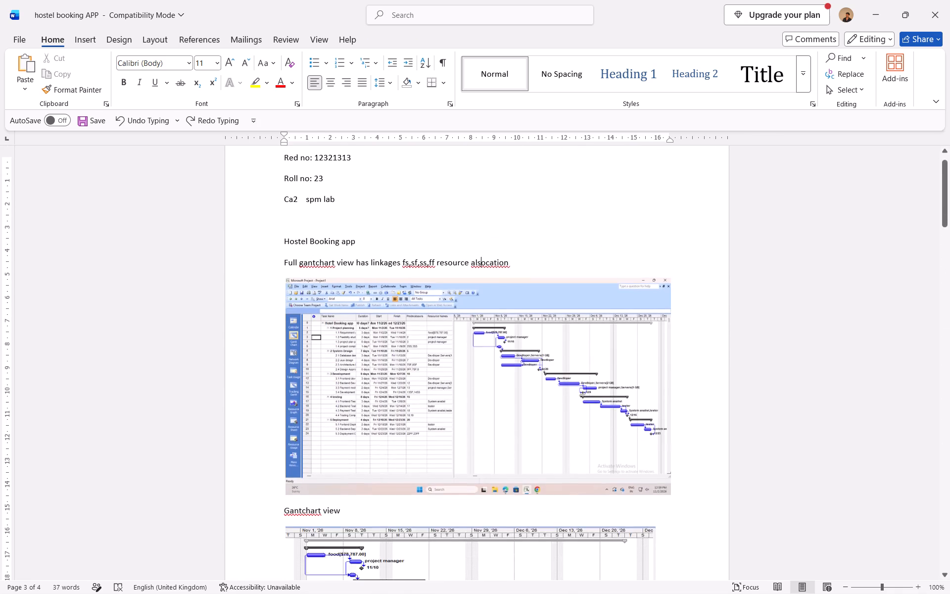
scroll(438, 360, up, 2)
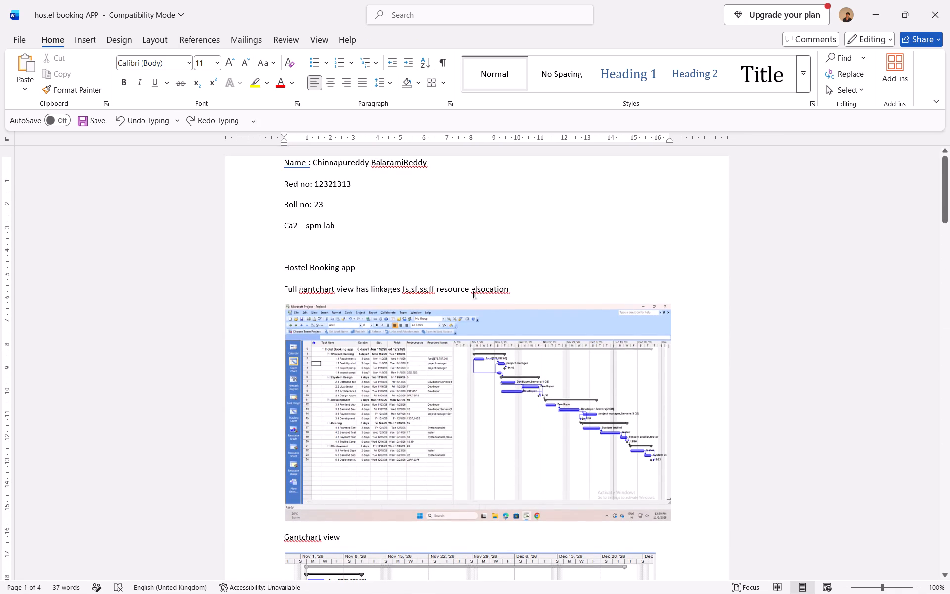
key(BackSpace)
key(l)
Review the report down through the Holiday, Every Thursday, Resource sheet and Network view sections, and select the network diagram.
scroll(368, 357, down, 1)
scroll(297, 260, down, 15)
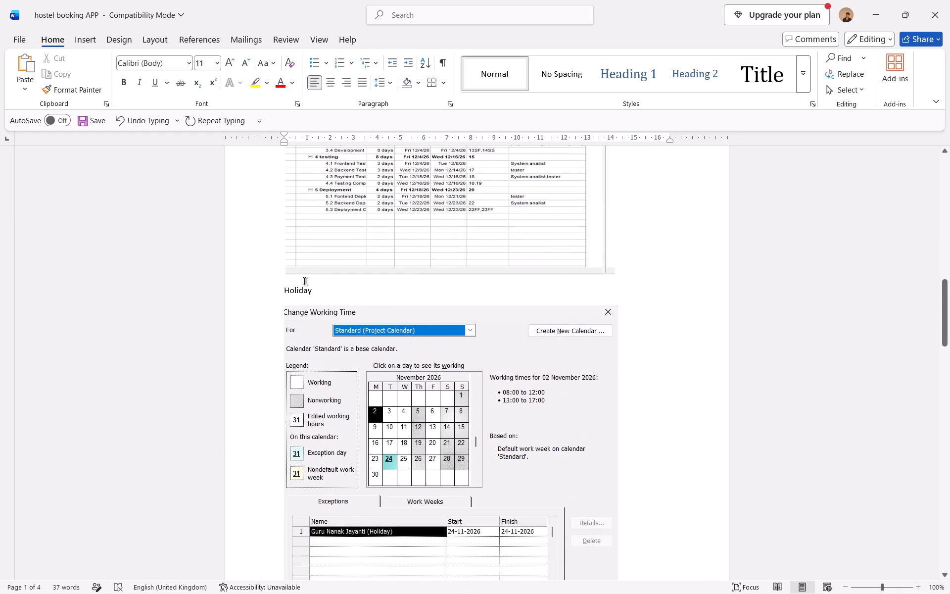
scroll(304, 281, down, 11)
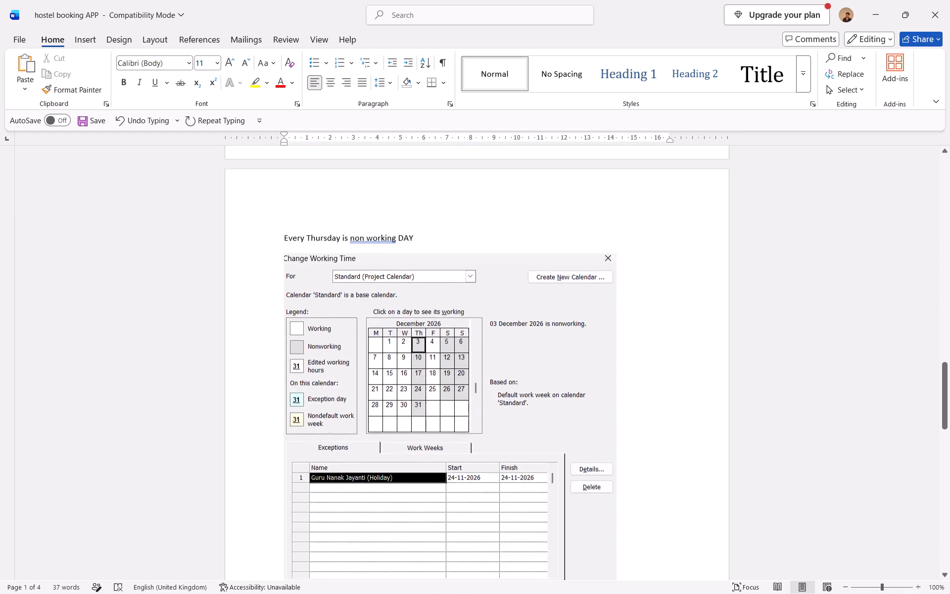
scroll(304, 281, down, 9)
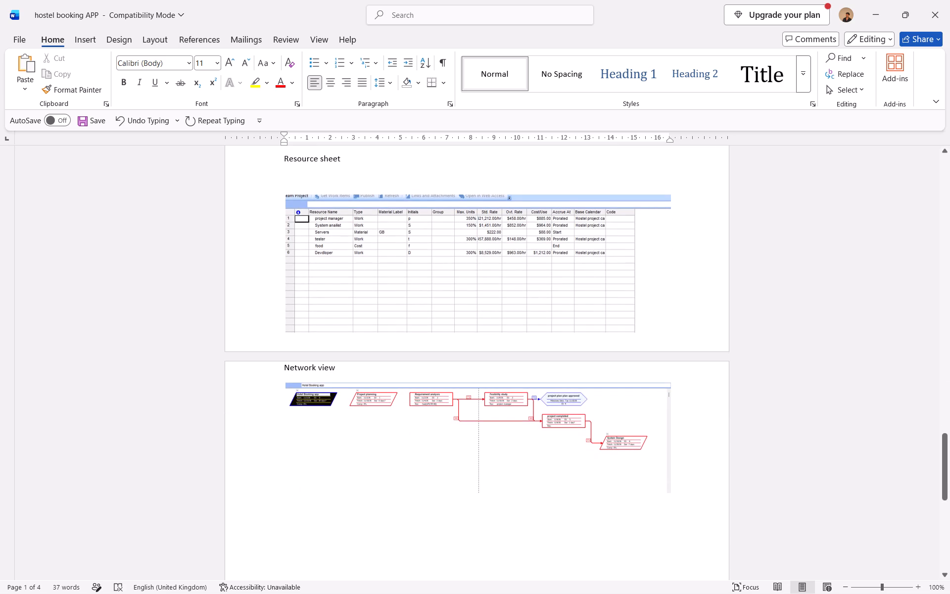
click(326, 440)
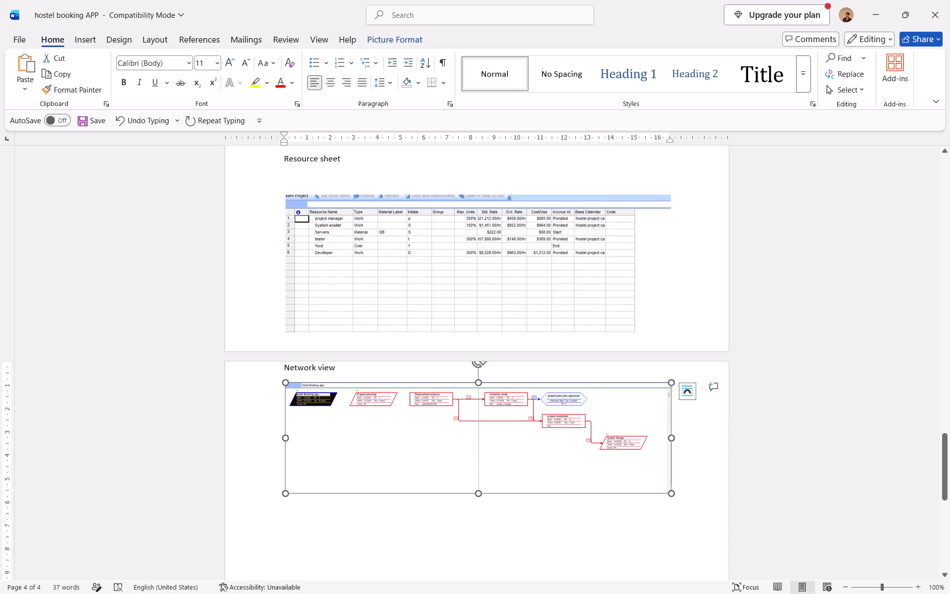
Save the hostel booking APP report under its existing name.
click(12, 38)
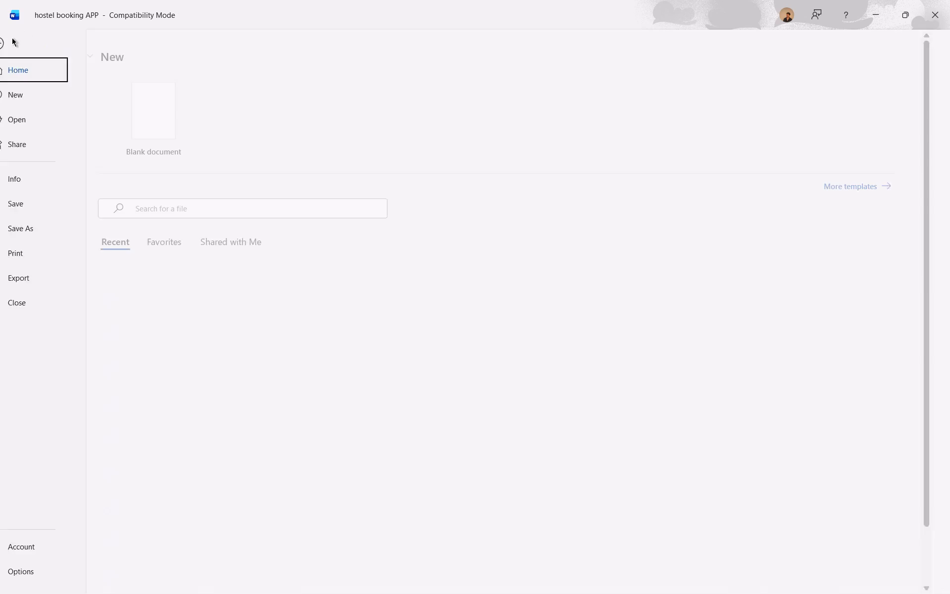
click(40, 206)
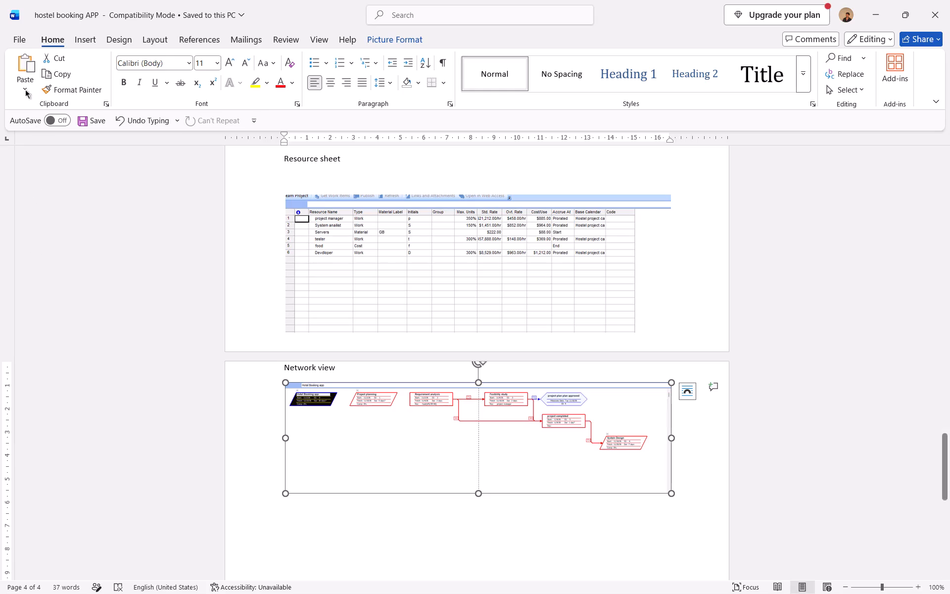
Save a copy of the report as a Word Document named "bala ca spm" in Downloads, accepting the upgrade to the newest file format.
click(20, 47)
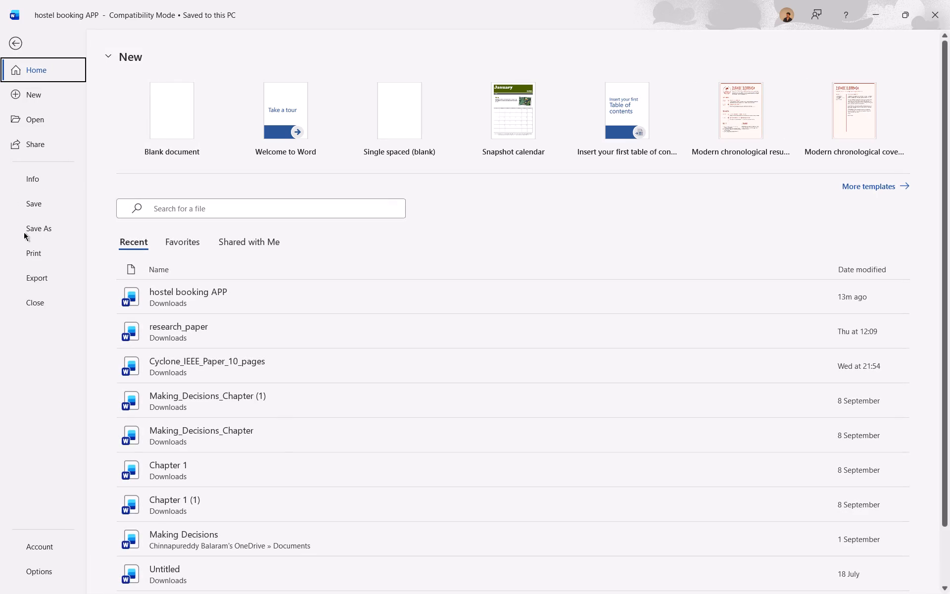
click(32, 226)
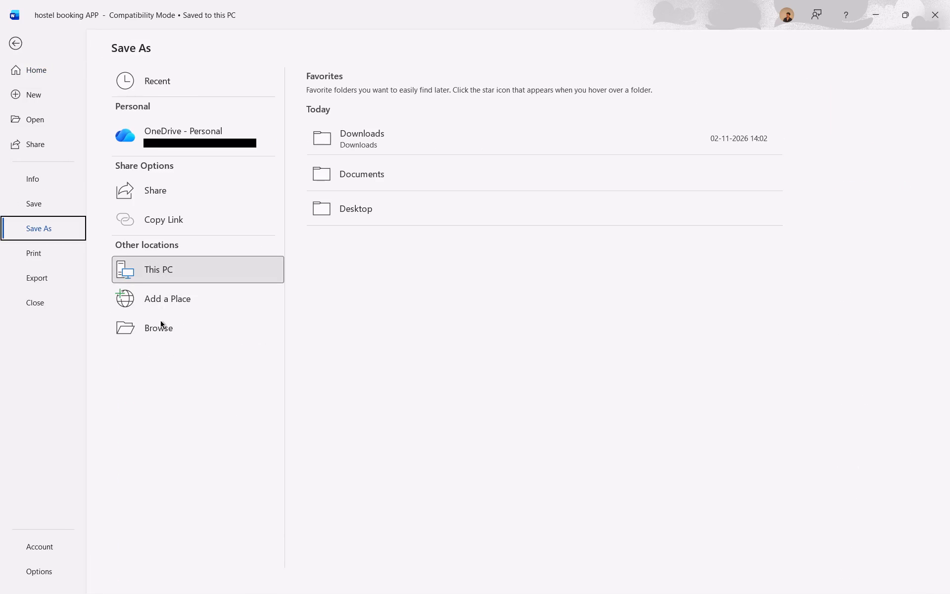
click(160, 320)
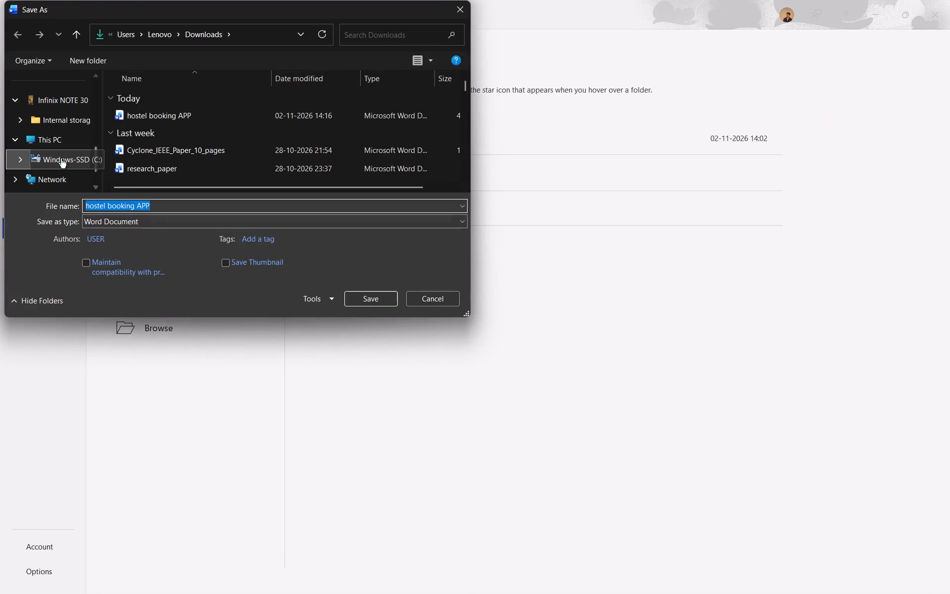
scroll(64, 153, up, 6)
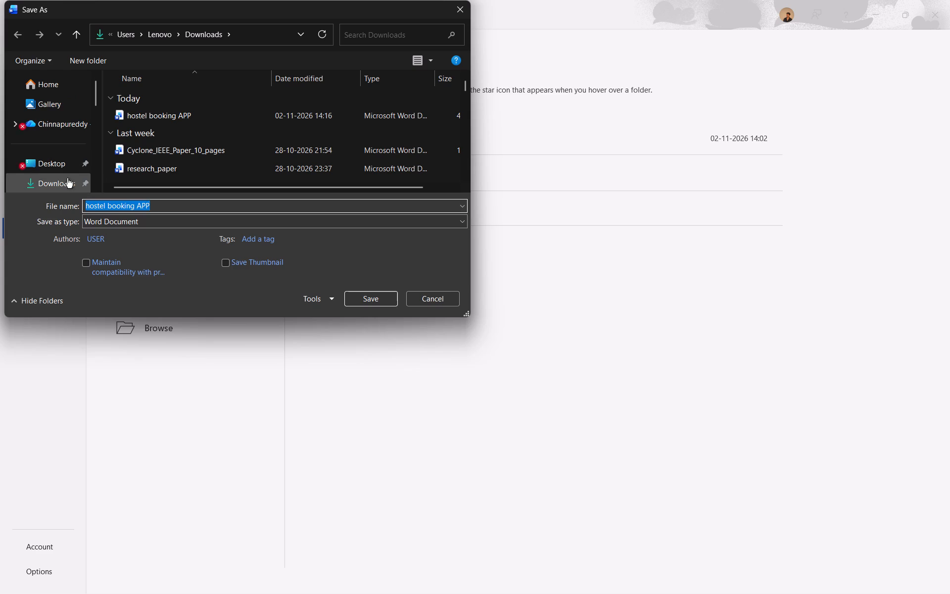
click(67, 179)
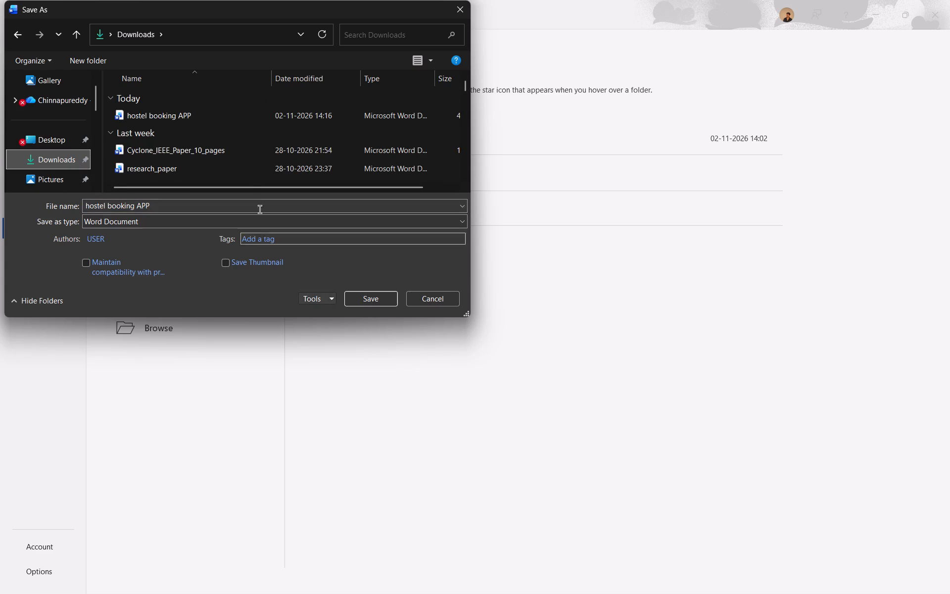
click(194, 204)
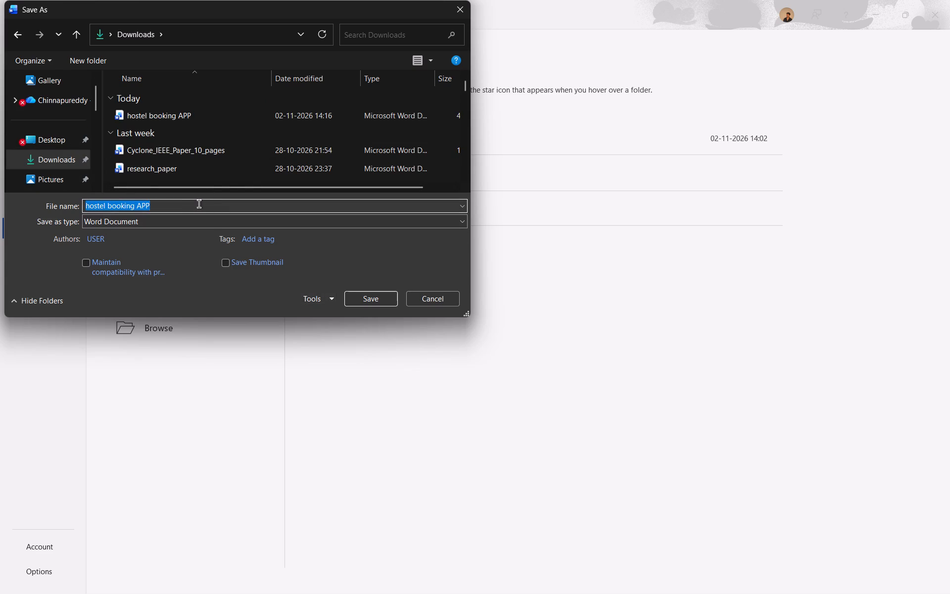
key(BackSpace)
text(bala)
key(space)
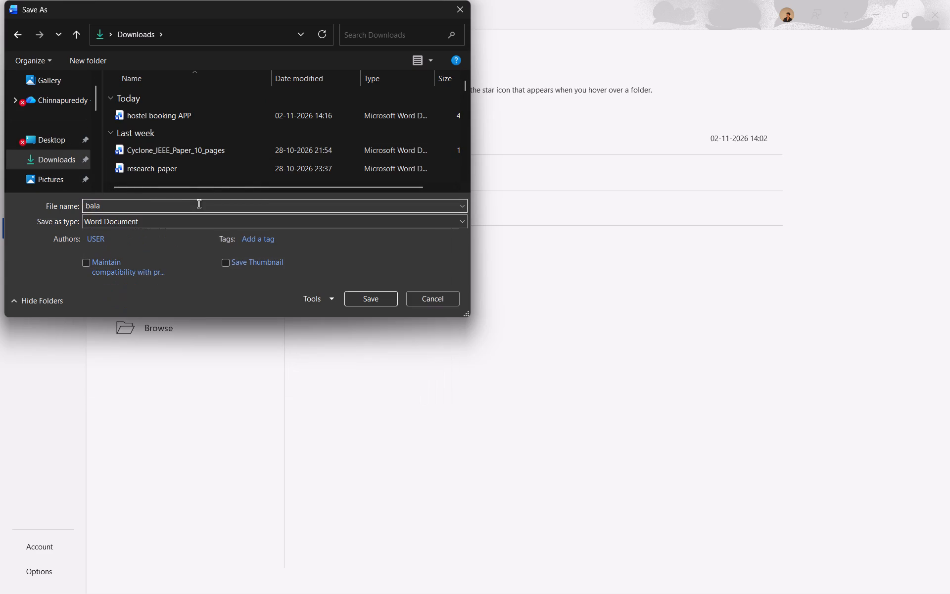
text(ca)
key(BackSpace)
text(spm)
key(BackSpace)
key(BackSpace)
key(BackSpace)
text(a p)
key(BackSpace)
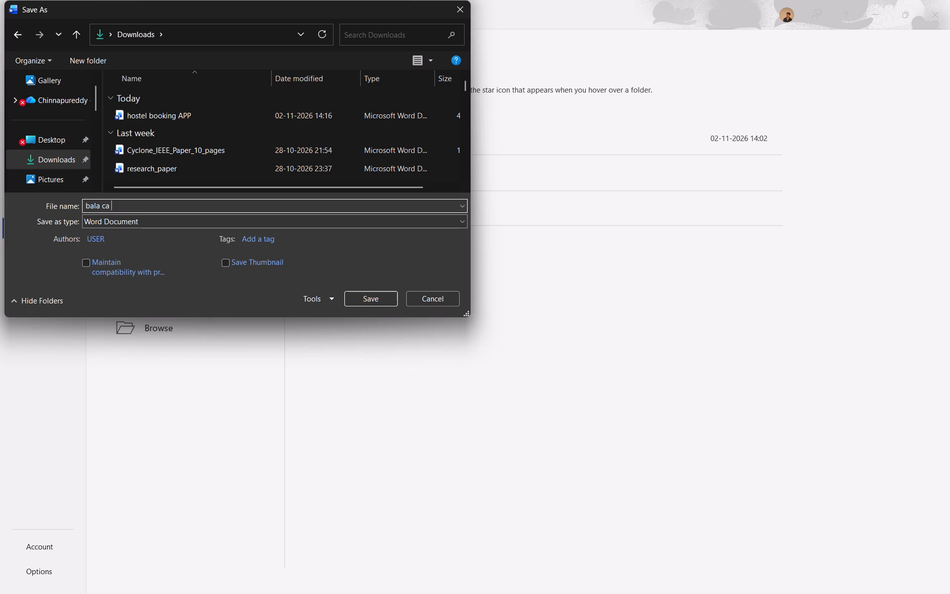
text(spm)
click(366, 297)
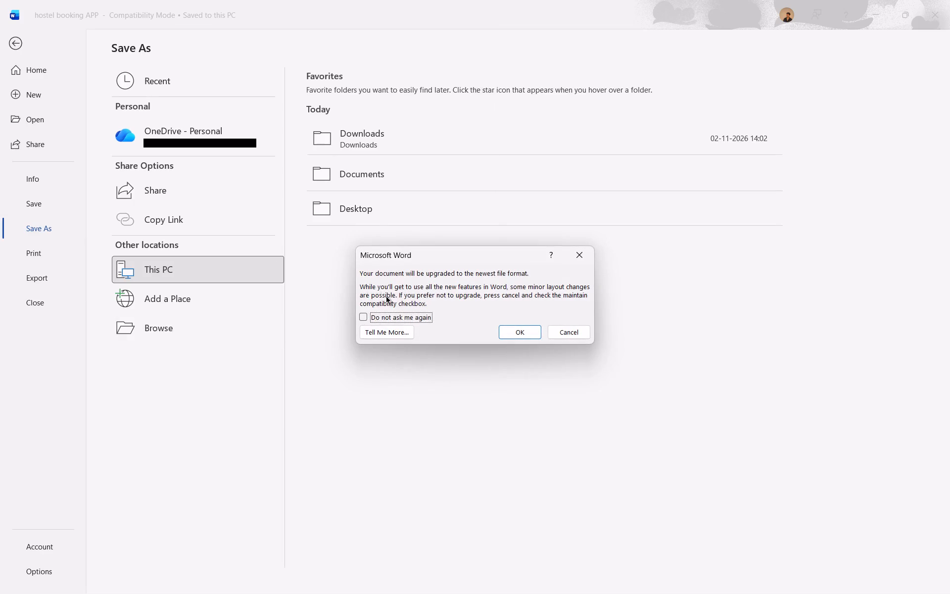
click(527, 334)
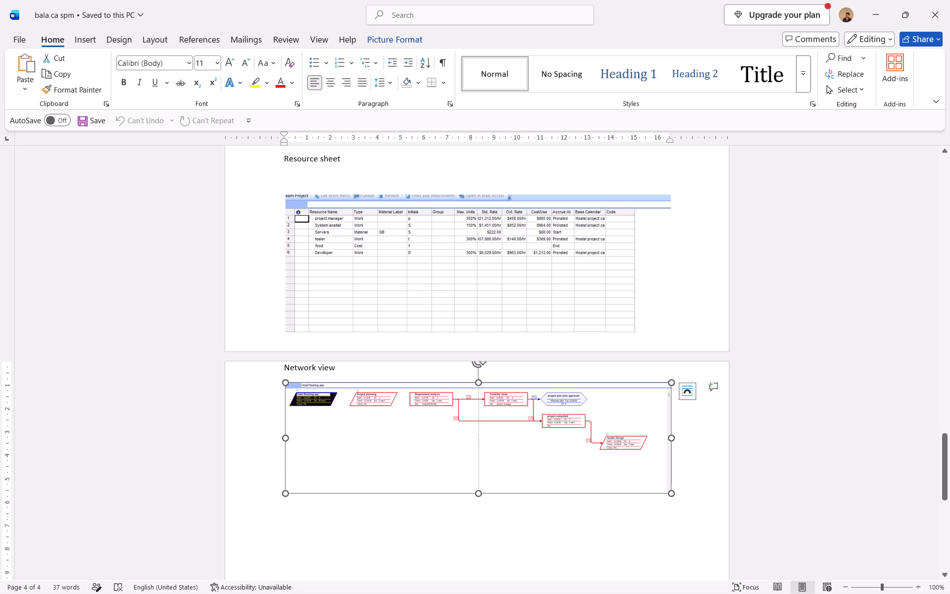
Print the report to a PDF document named "balaram ca spm" in the Downloads folder.
click(26, 40)
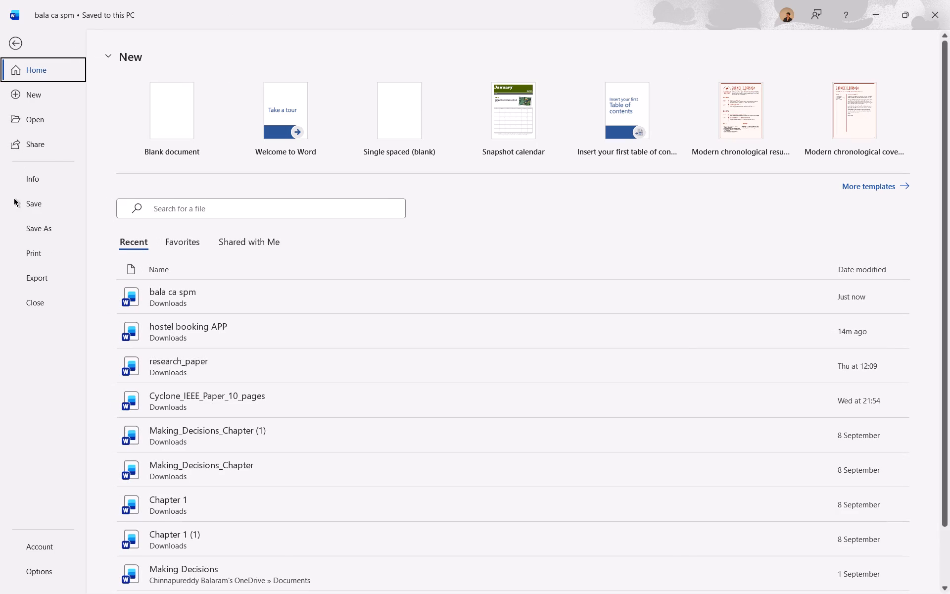
click(32, 256)
click(153, 90)
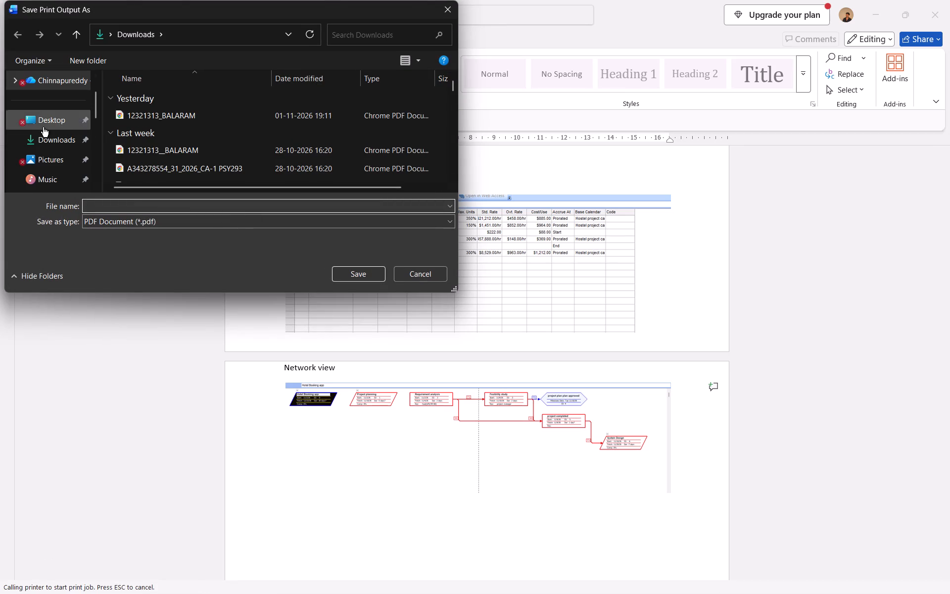
click(79, 145)
click(99, 203)
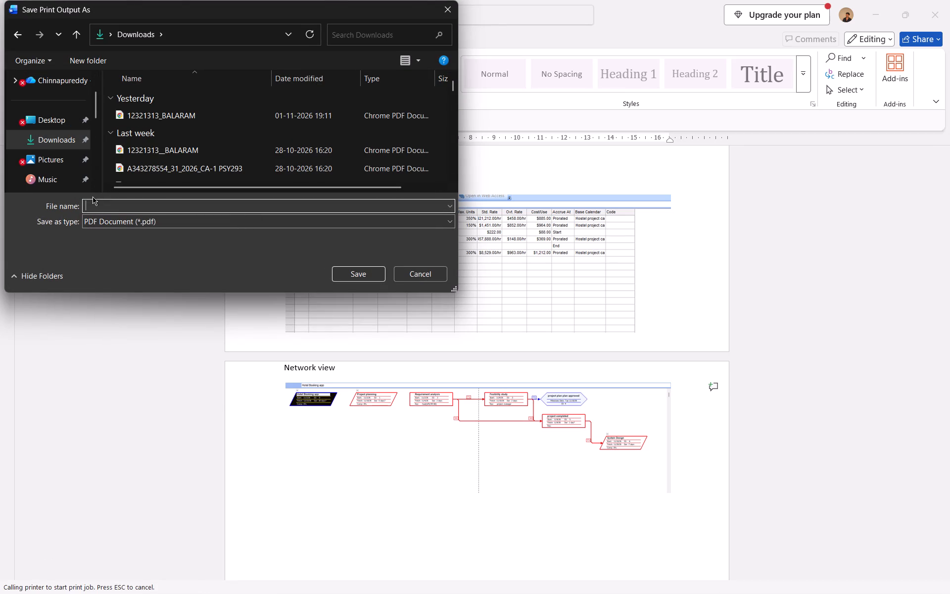
text(bala)
text(ra)
text(m)
key(space)
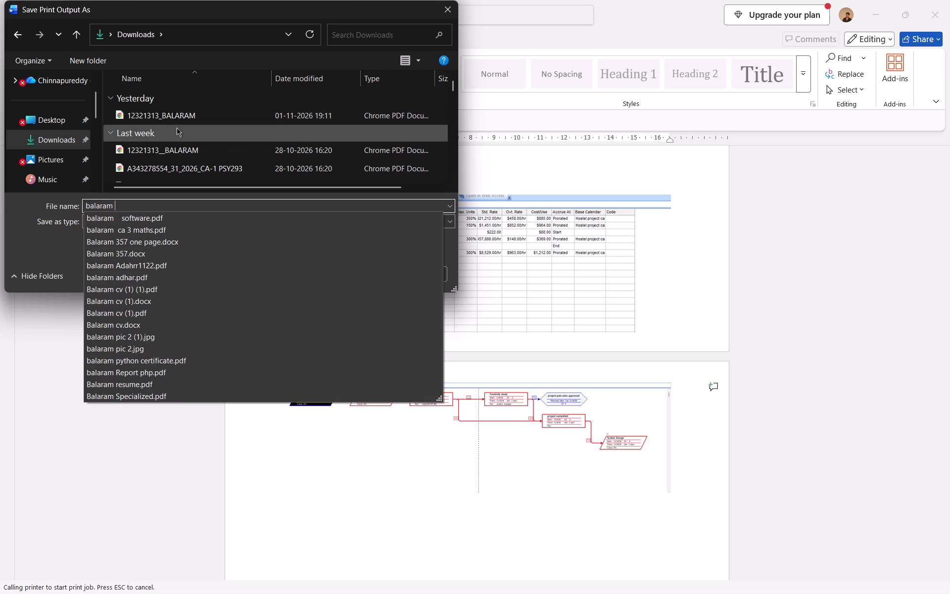
scroll(177, 128, down, 2)
scroll(177, 128, up, 2)
key(space)
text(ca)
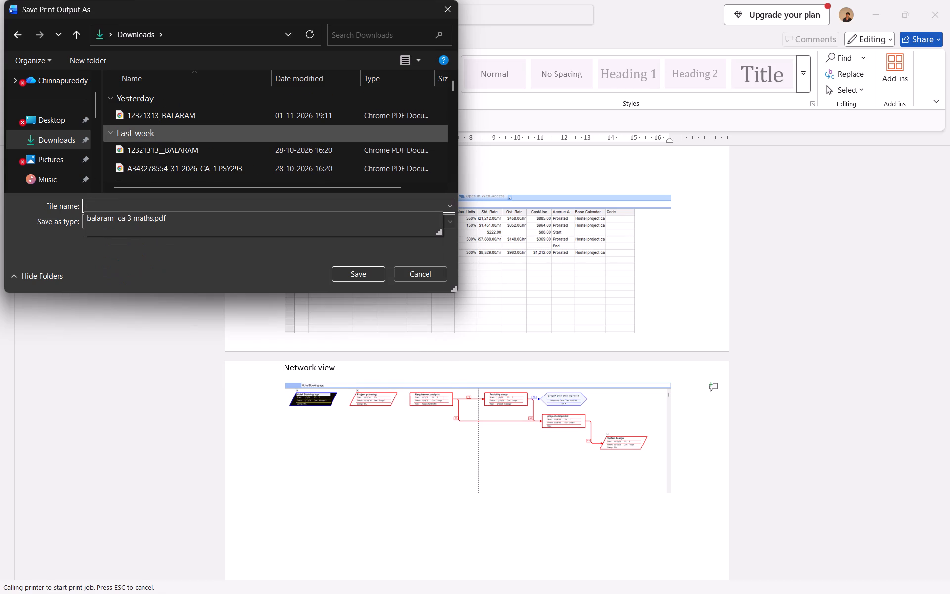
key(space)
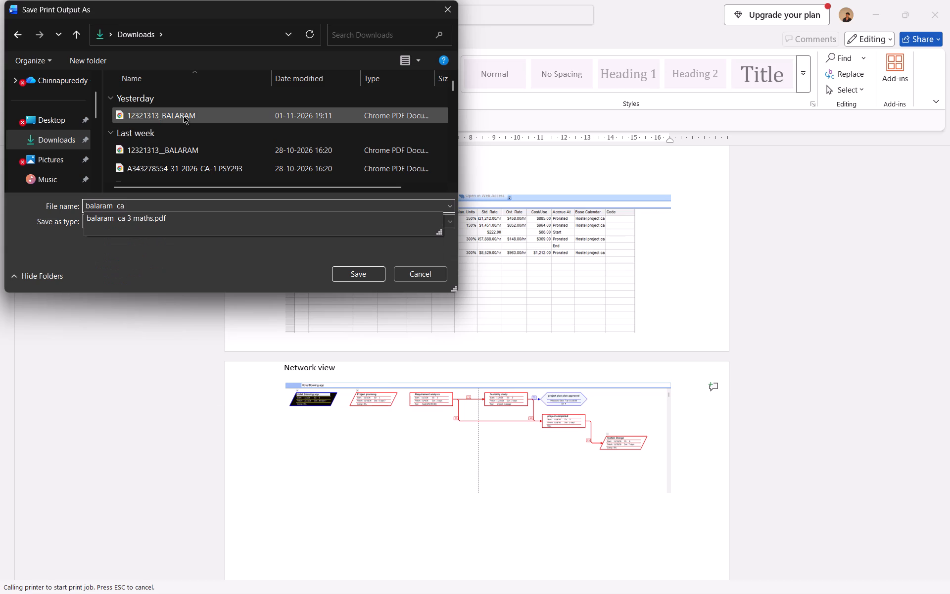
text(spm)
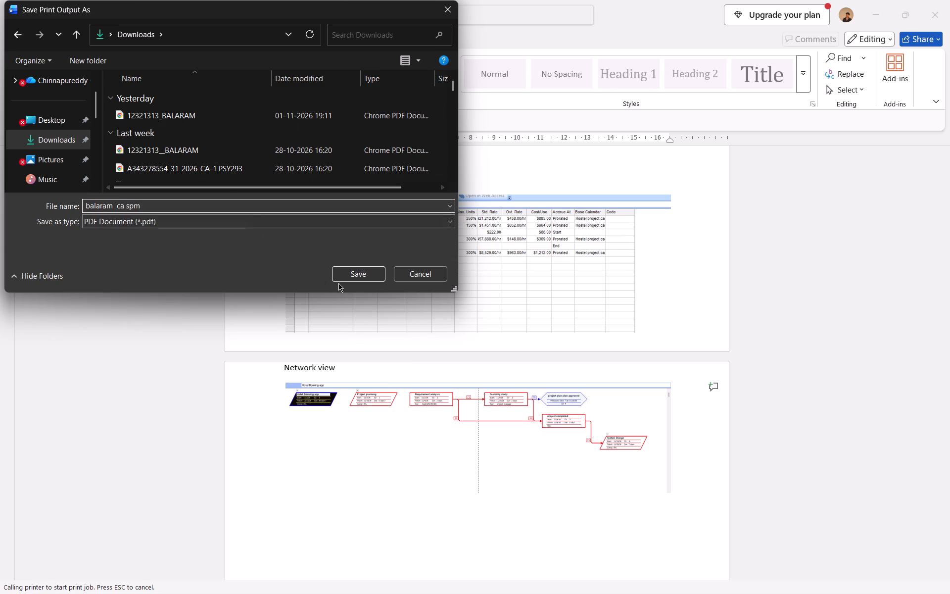
click(351, 274)
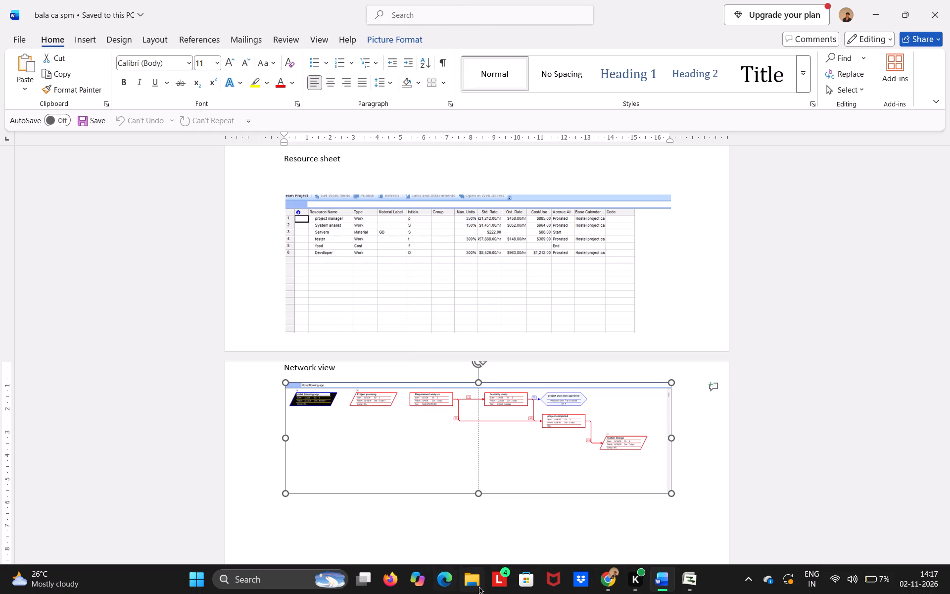
Switch to File Explorer, open the recent "balaram ca spm" PDF in Chrome, maximize its window, and review the pages from the first onward.
click(479, 587)
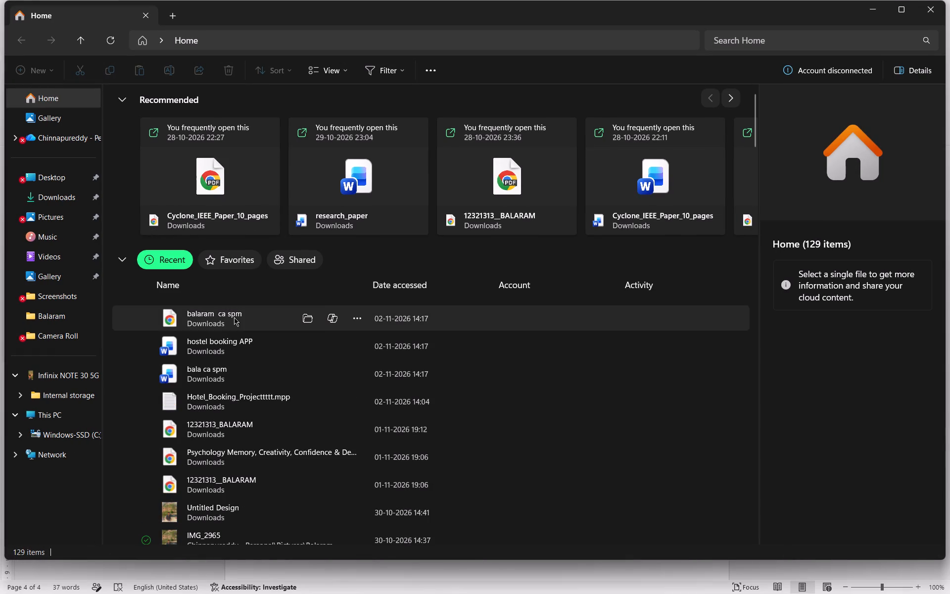
double_click(234, 317)
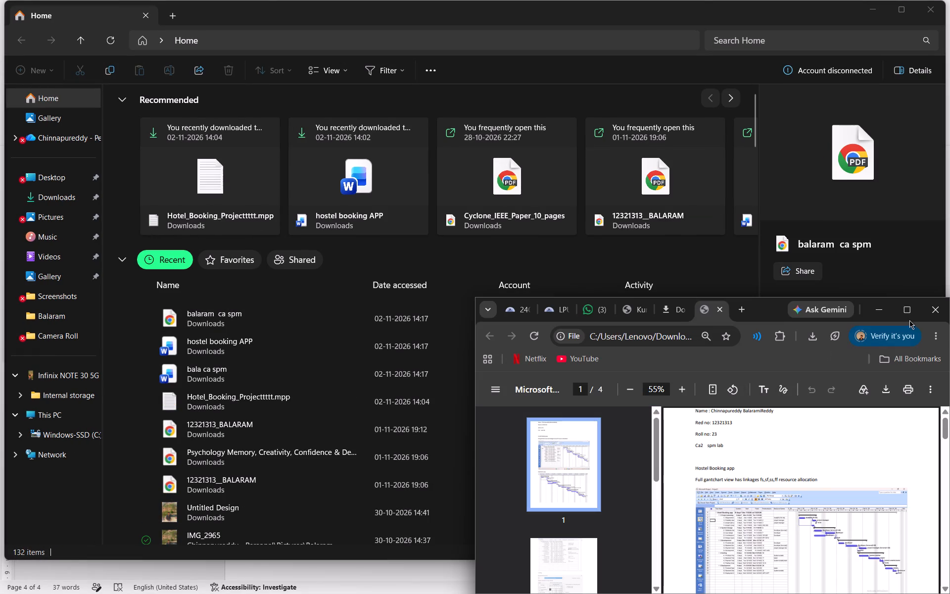
click(910, 314)
scroll(392, 225, up, 5)
scroll(439, 218, up, 3)
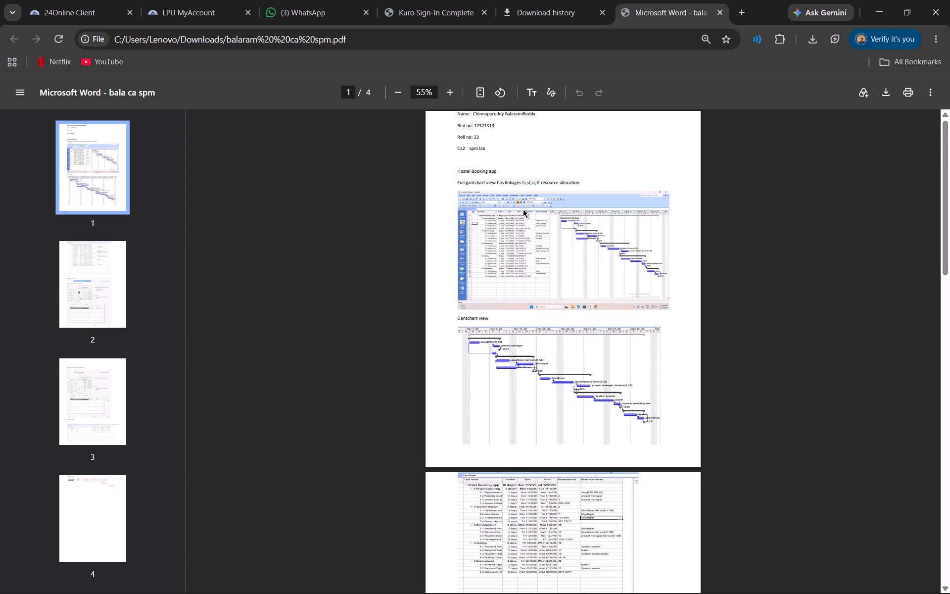
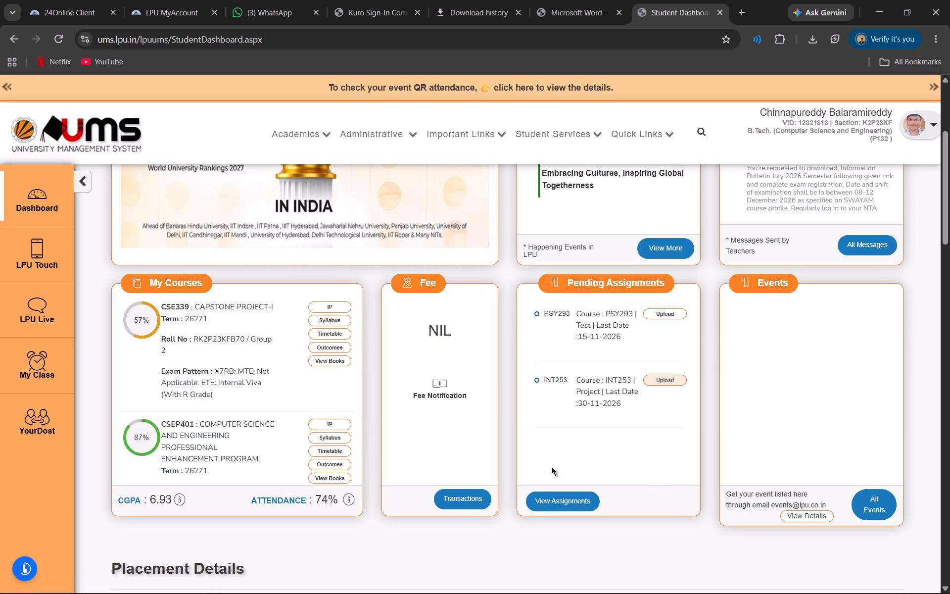
Open the full assignments page from Pending Assignments on the UMS student dashboard.
click(552, 495)
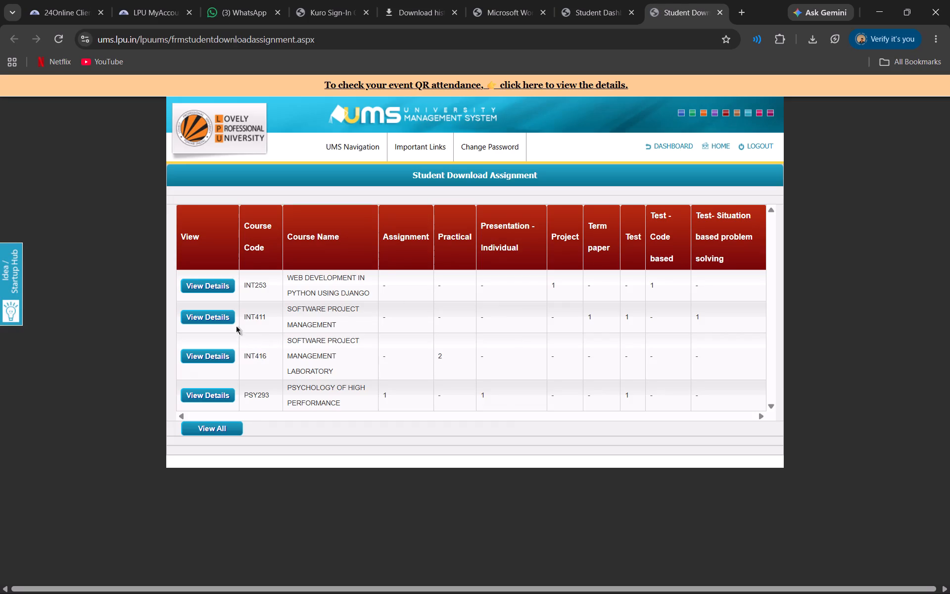
Open the INT416 Software Project Management Laboratory details and examine the practicals' component marks, totals and student file upload status.
click(213, 353)
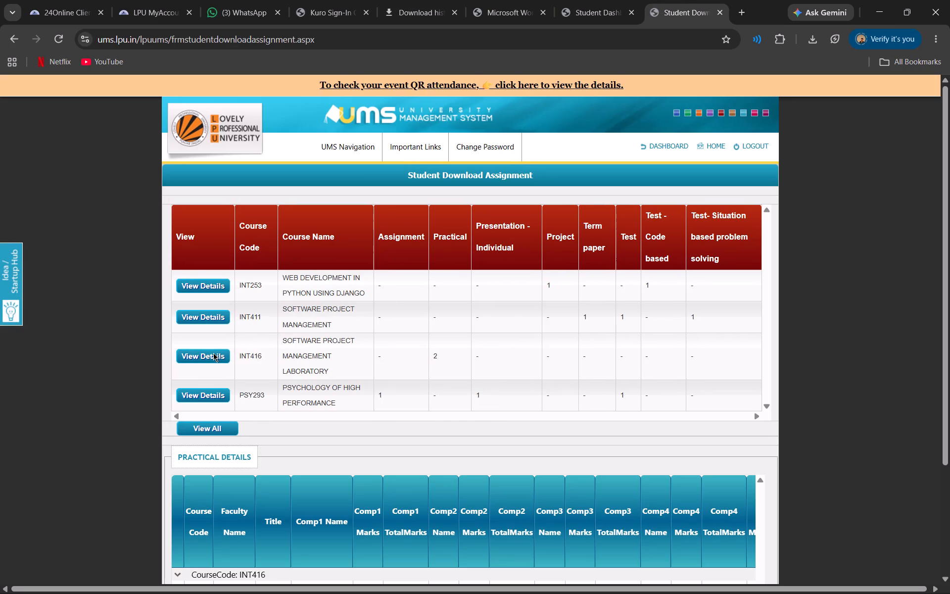
scroll(379, 322, down, 3)
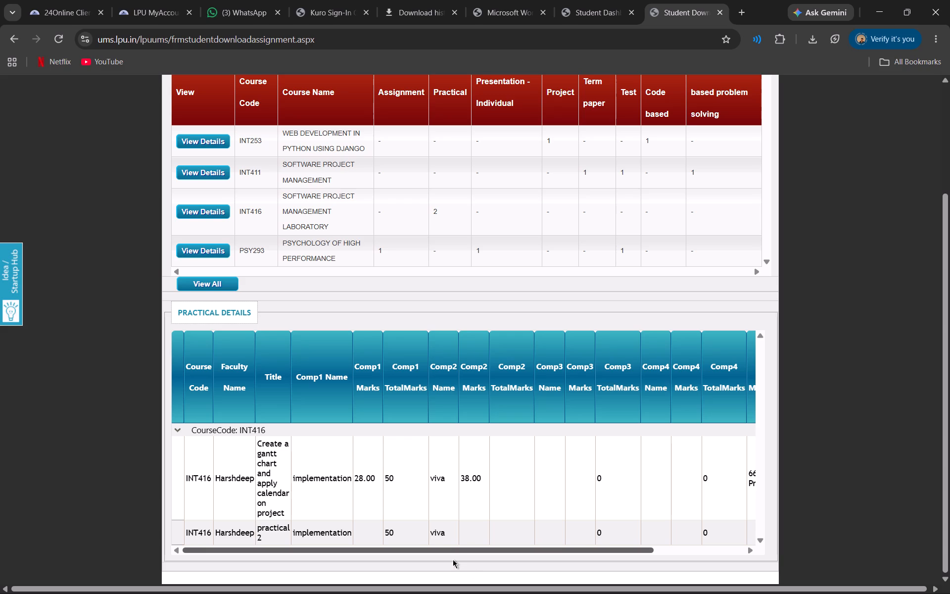
drag(453, 547, 585, 561)
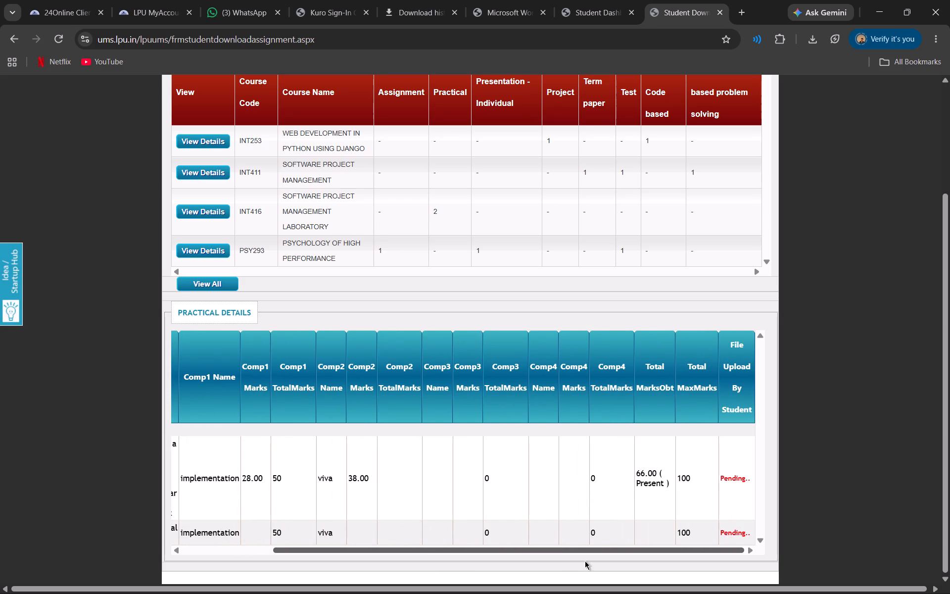
drag(585, 561, 495, 556)
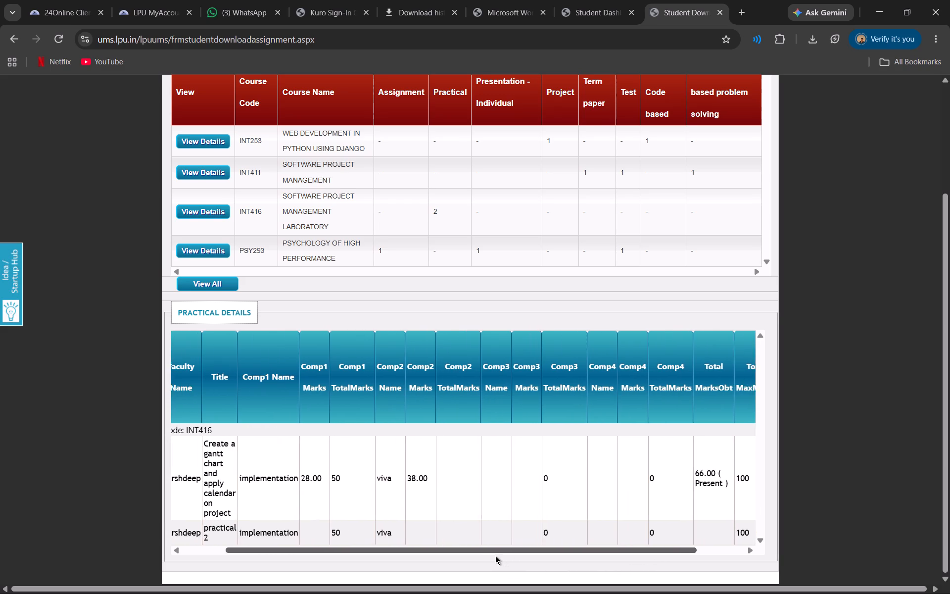
drag(495, 556, 443, 337)
scroll(443, 337, down, 3)
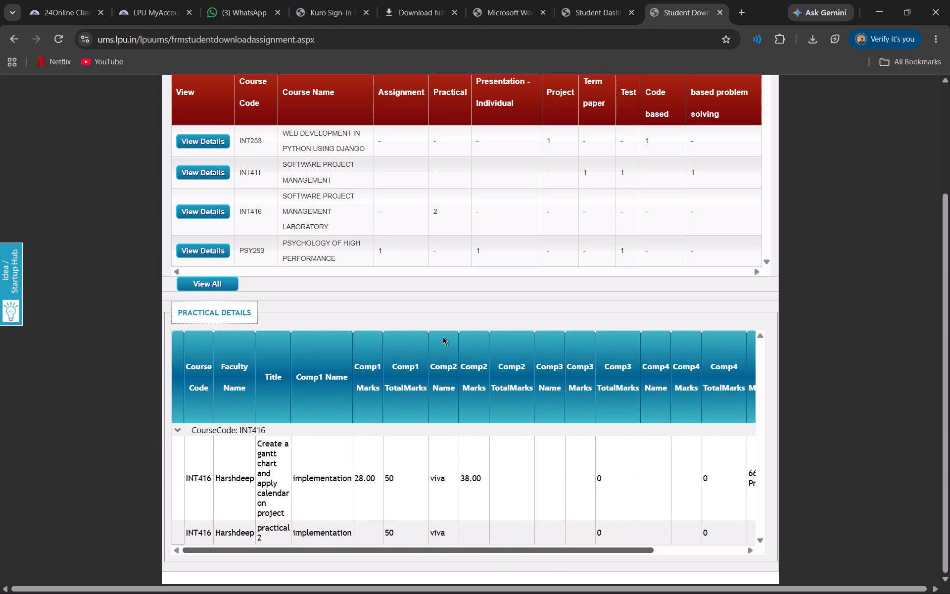
drag(443, 337, 450, 278)
scroll(442, 320, down, 10)
scroll(449, 290, up, 8)
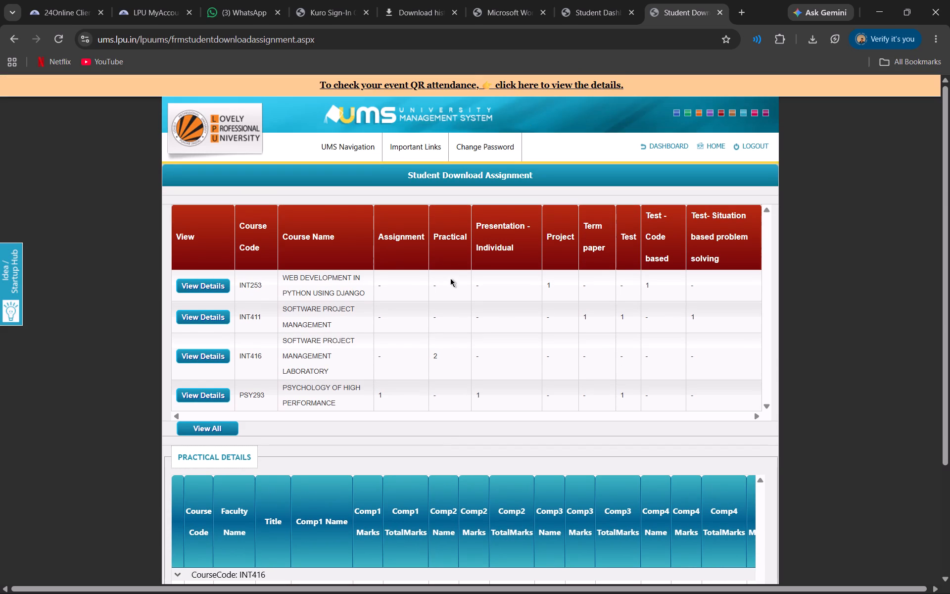
drag(450, 278, 209, 0)
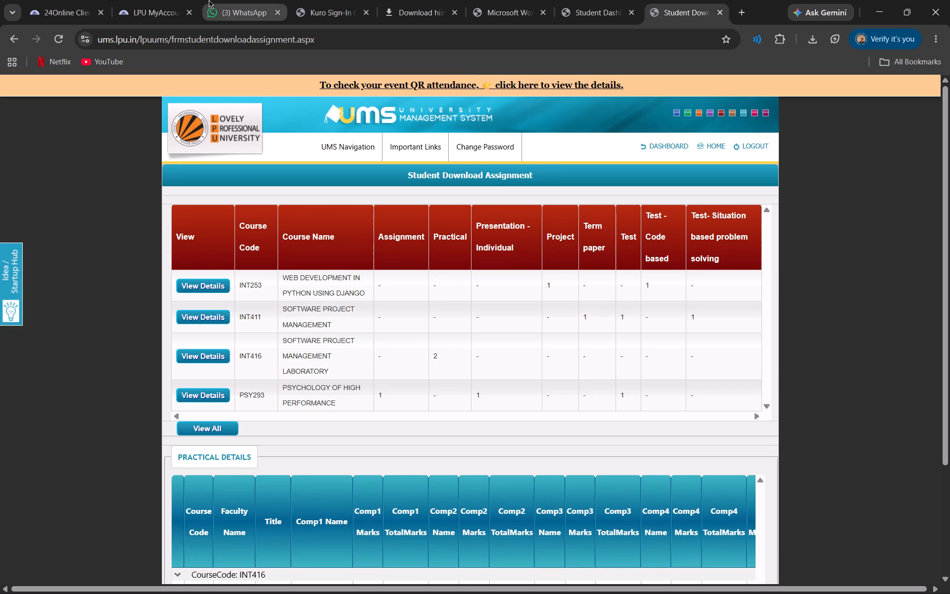